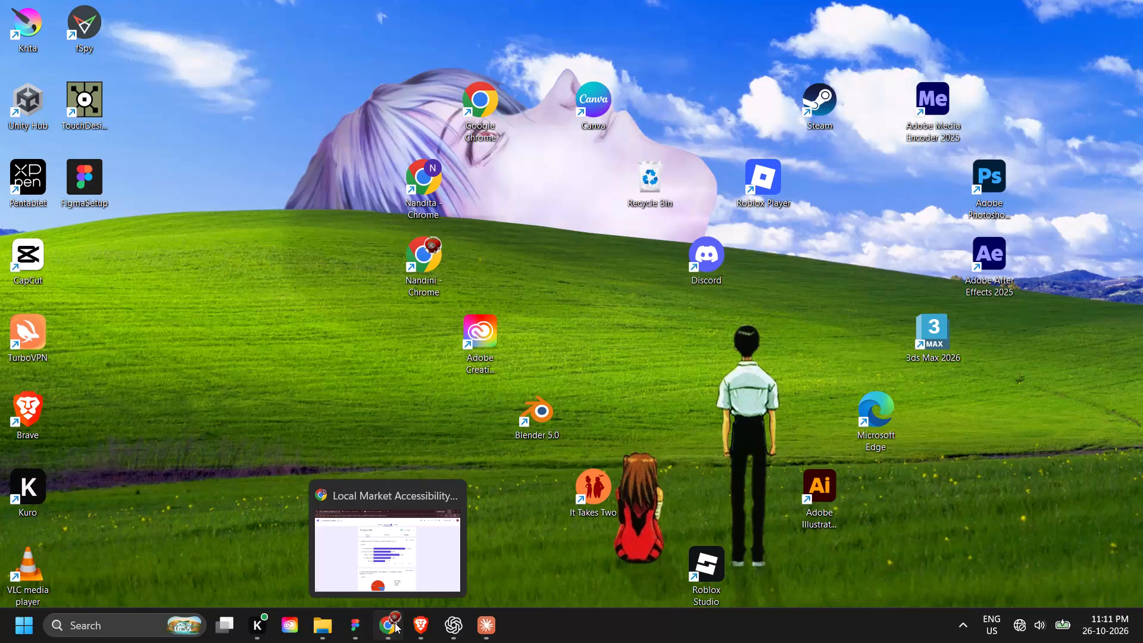
Switch to Figma and add a MacBook Pro 16" frame beside the landing page design, placed at X 1432, Y 259.
click(359, 629)
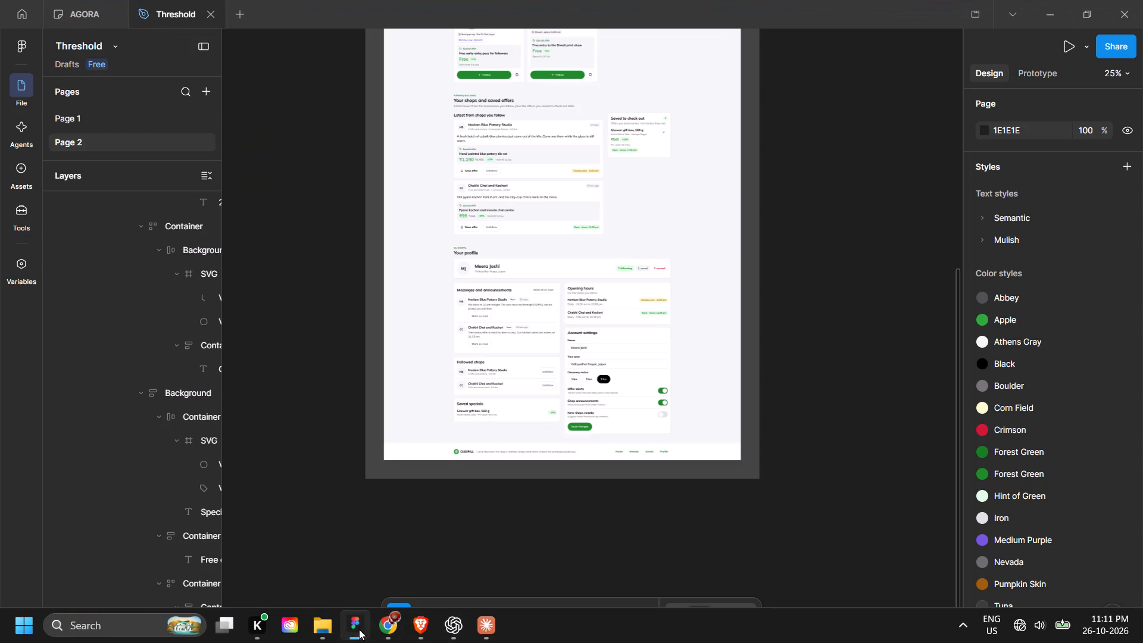
middle_drag(852, 199, 763, 628)
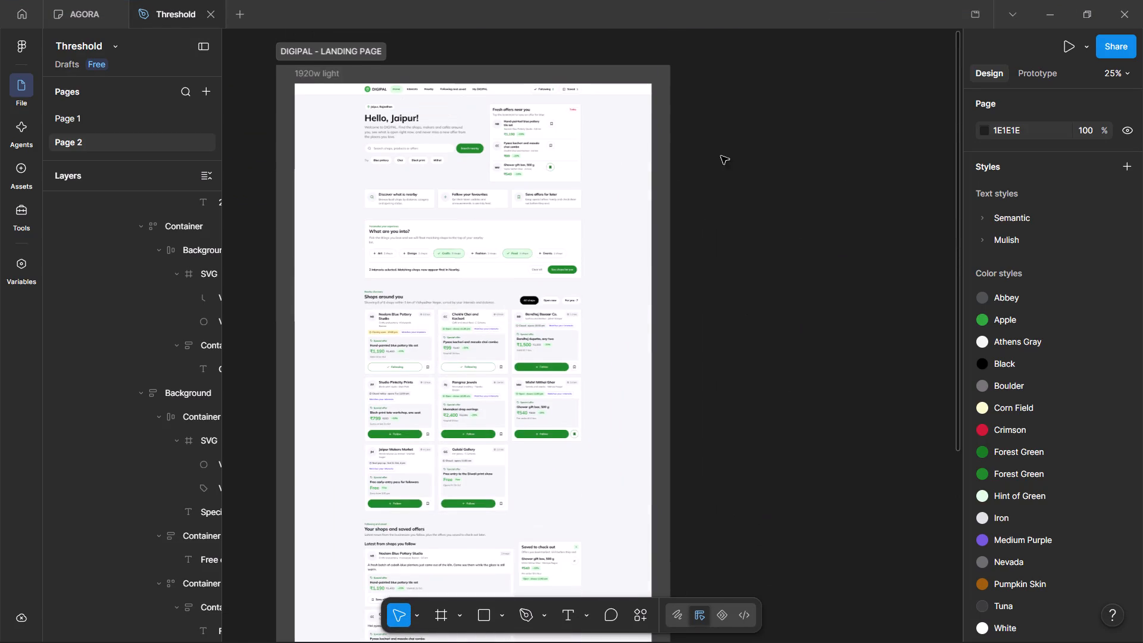
middle_drag(718, 168, 689, 274)
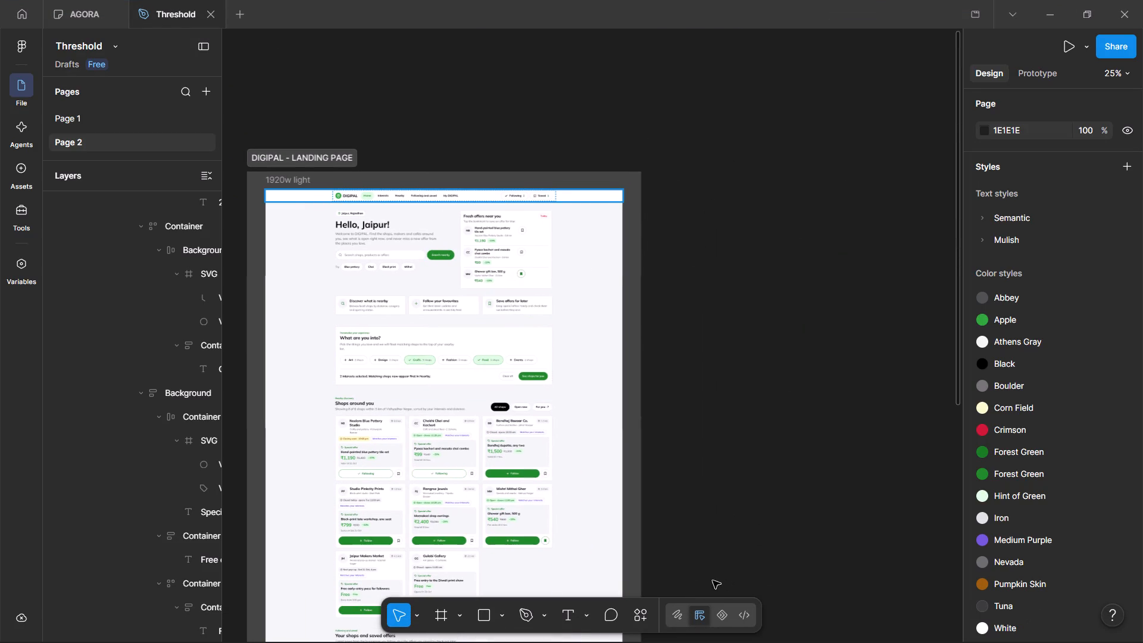
click(310, 197)
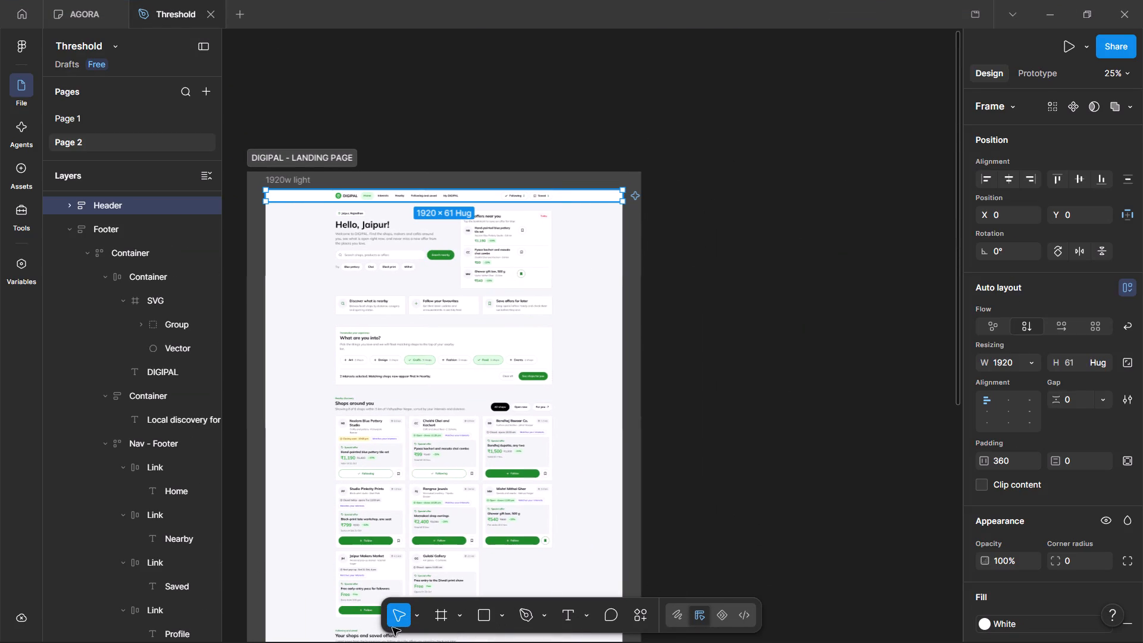
click(870, 266)
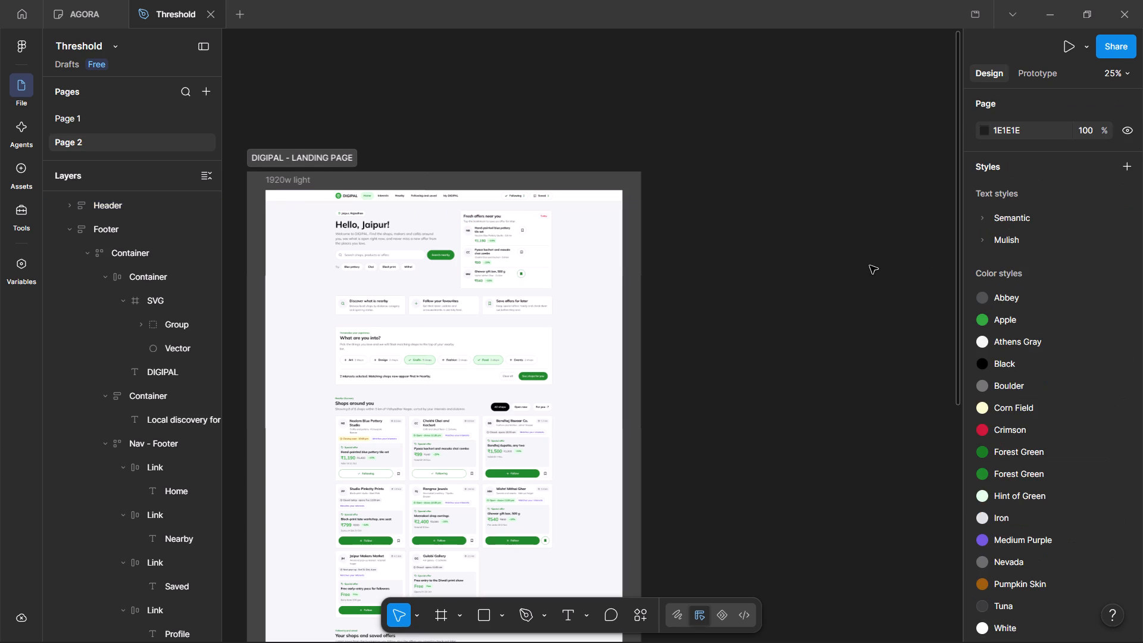
middle_drag(870, 266, 769, 273)
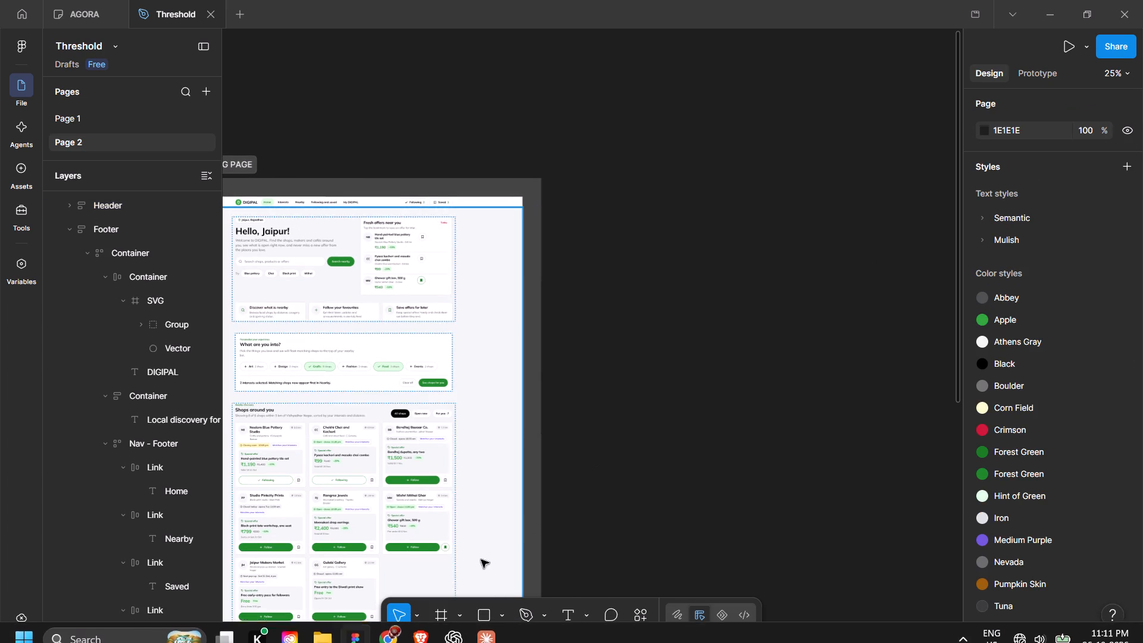
click(457, 611)
click(439, 615)
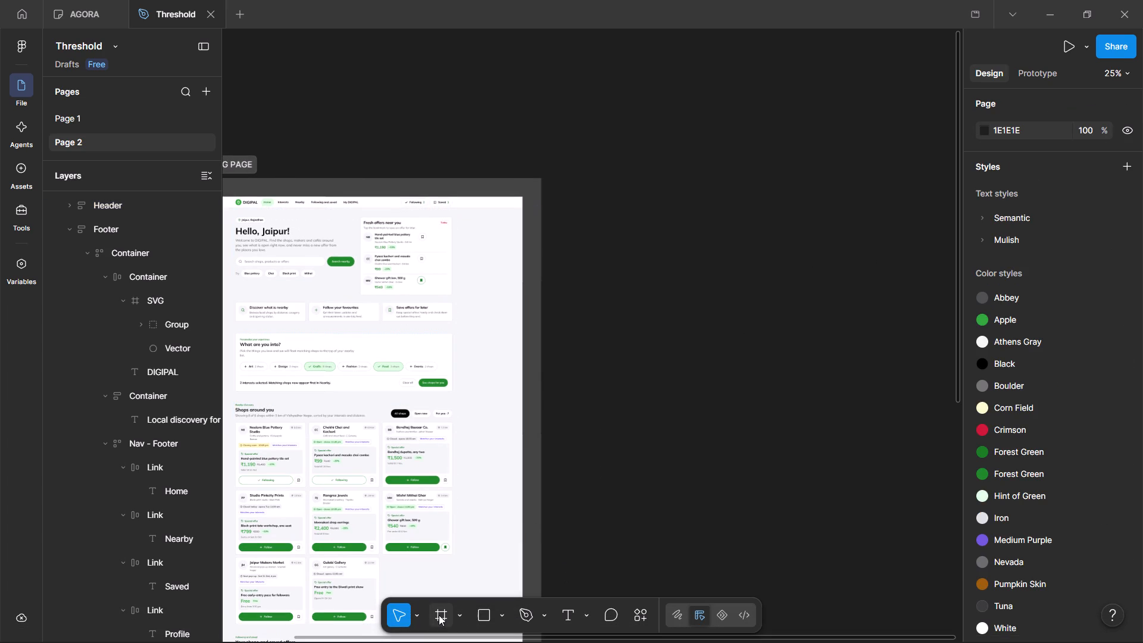
click(439, 615)
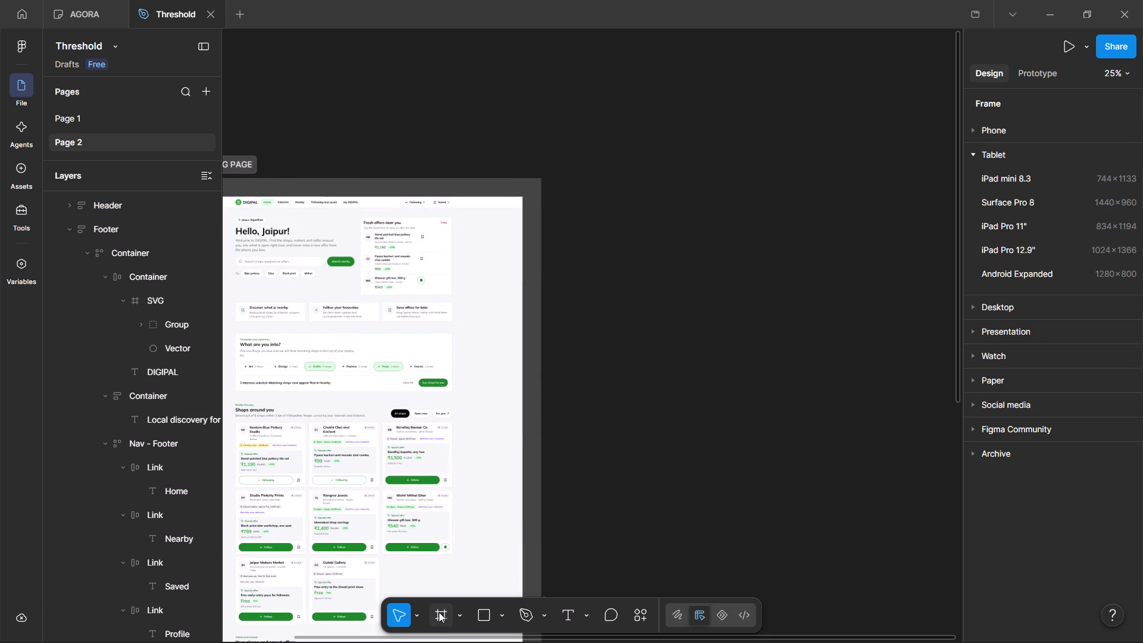
click(972, 307)
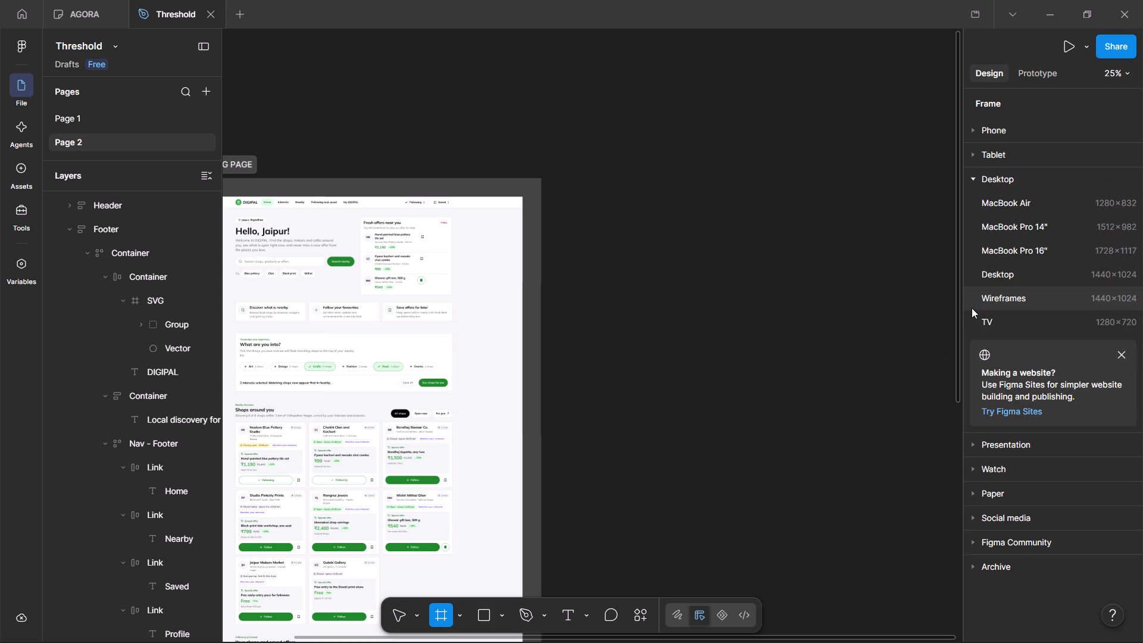
click(1042, 247)
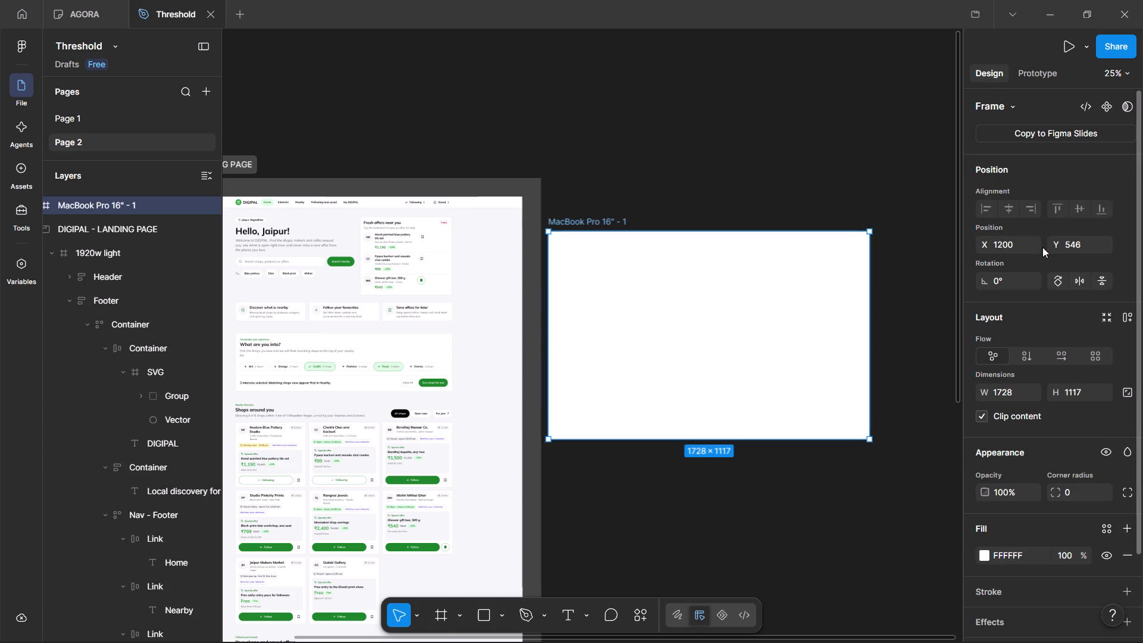
drag(753, 292, 796, 238)
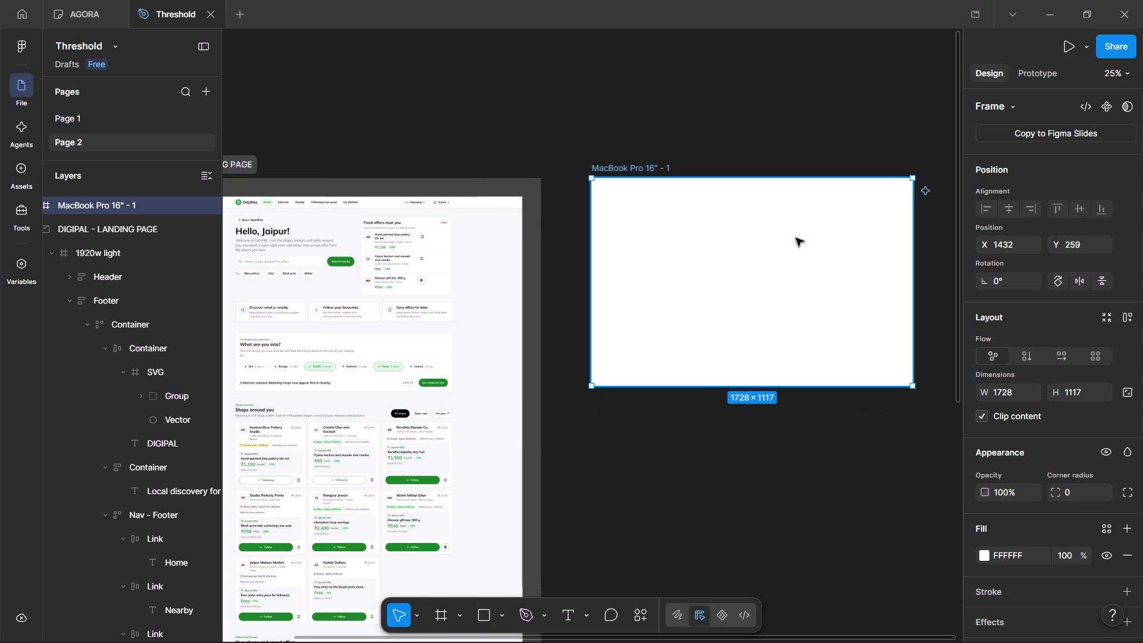
Extend the new MacBook Pro 16" frame downward to a height of about 4557, keeping its width.
drag(760, 388, 776, 603)
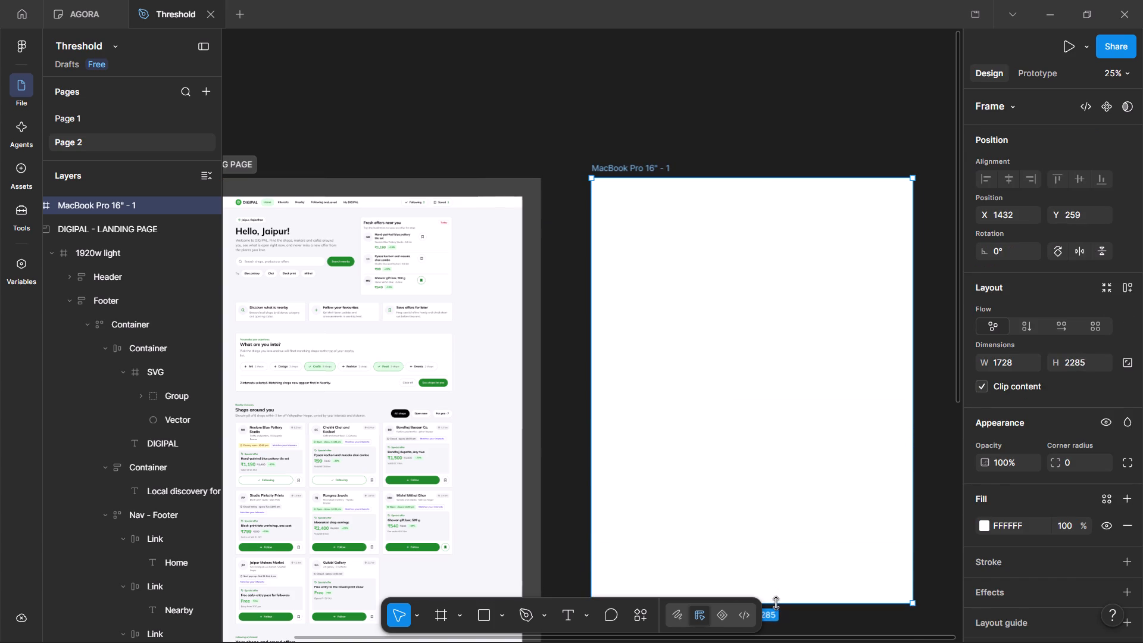
drag(776, 603, 800, 500)
middle_drag(643, 240, 729, 562)
middle_drag(798, 136, 776, 193)
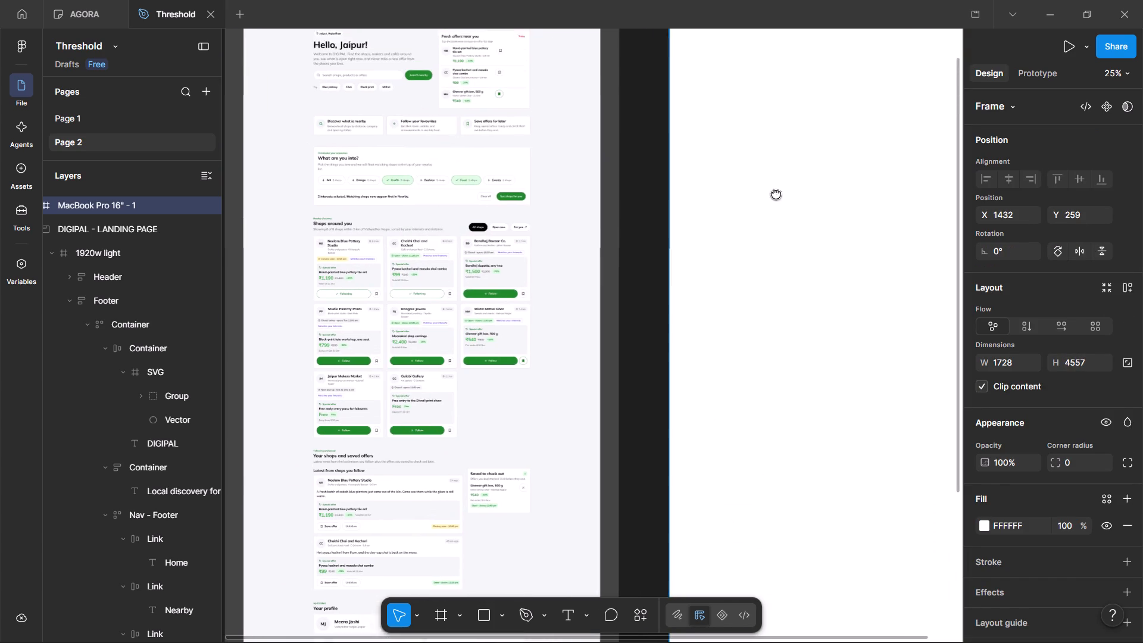
middle_drag(776, 193, 738, 277)
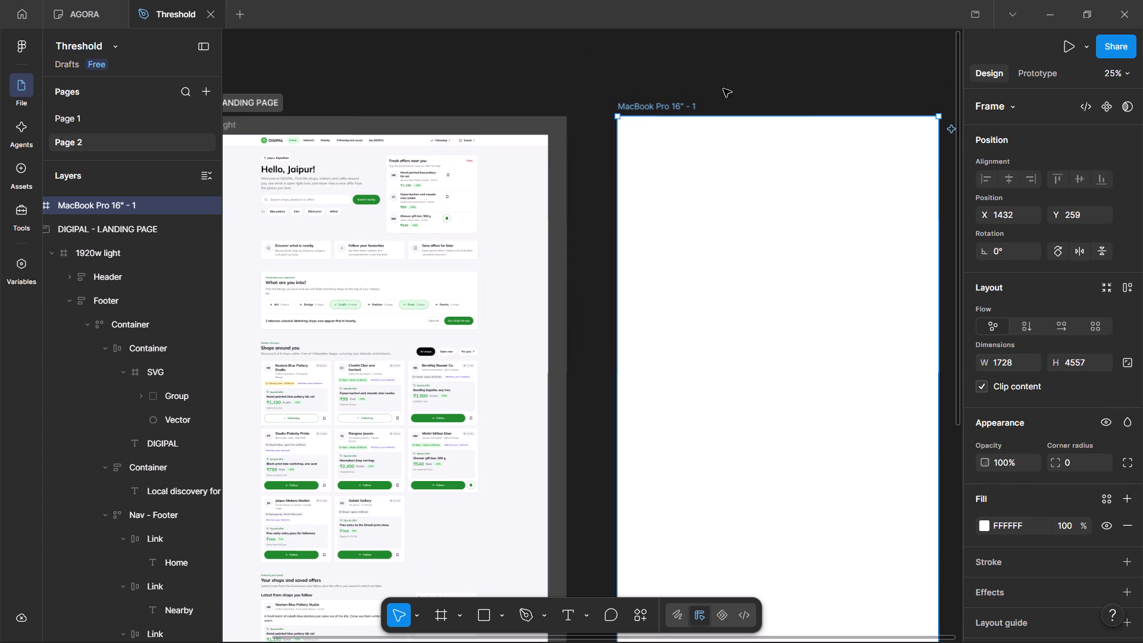
click(723, 89)
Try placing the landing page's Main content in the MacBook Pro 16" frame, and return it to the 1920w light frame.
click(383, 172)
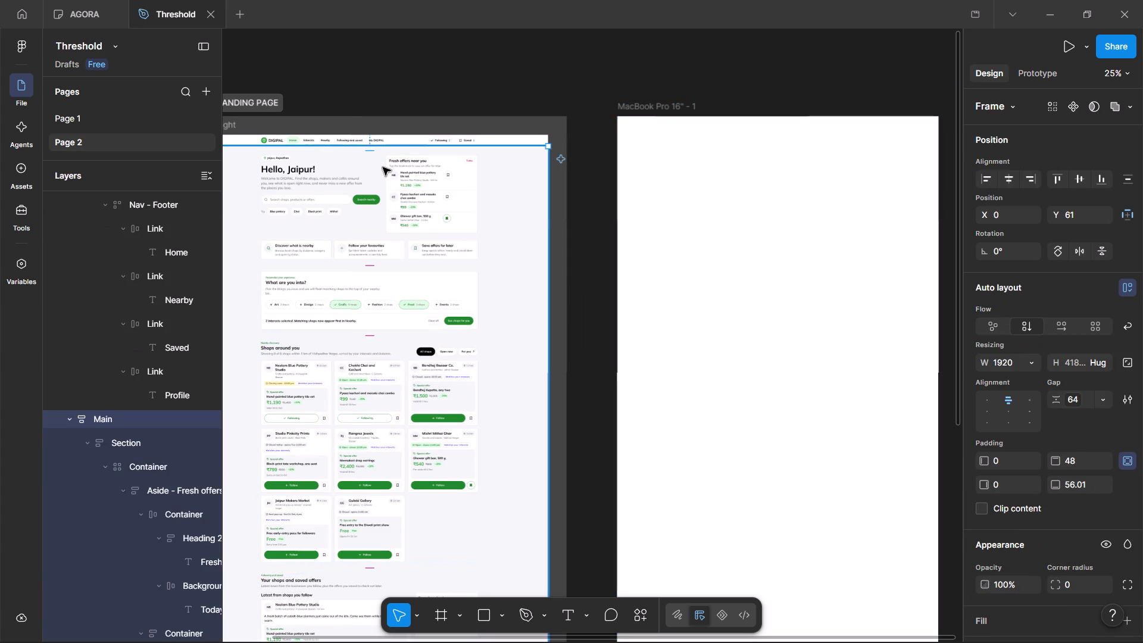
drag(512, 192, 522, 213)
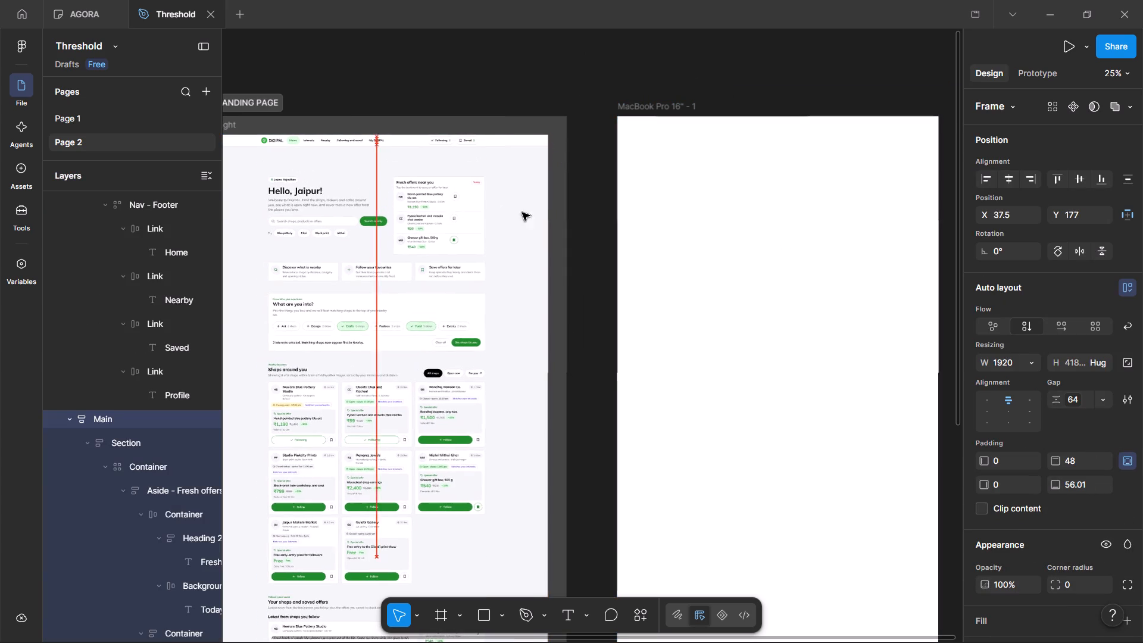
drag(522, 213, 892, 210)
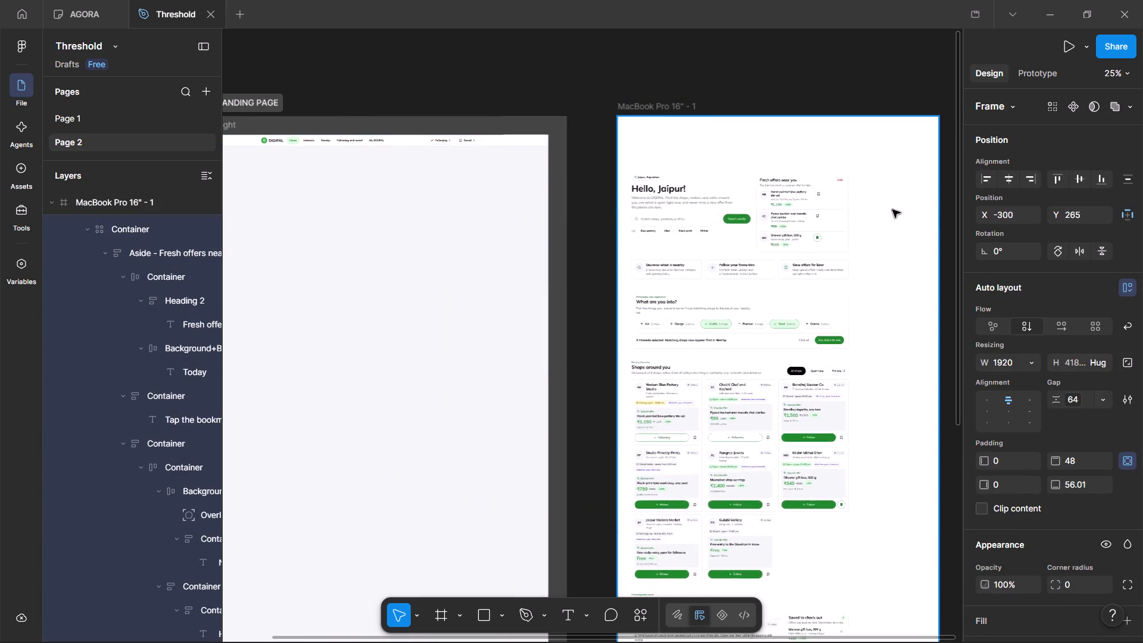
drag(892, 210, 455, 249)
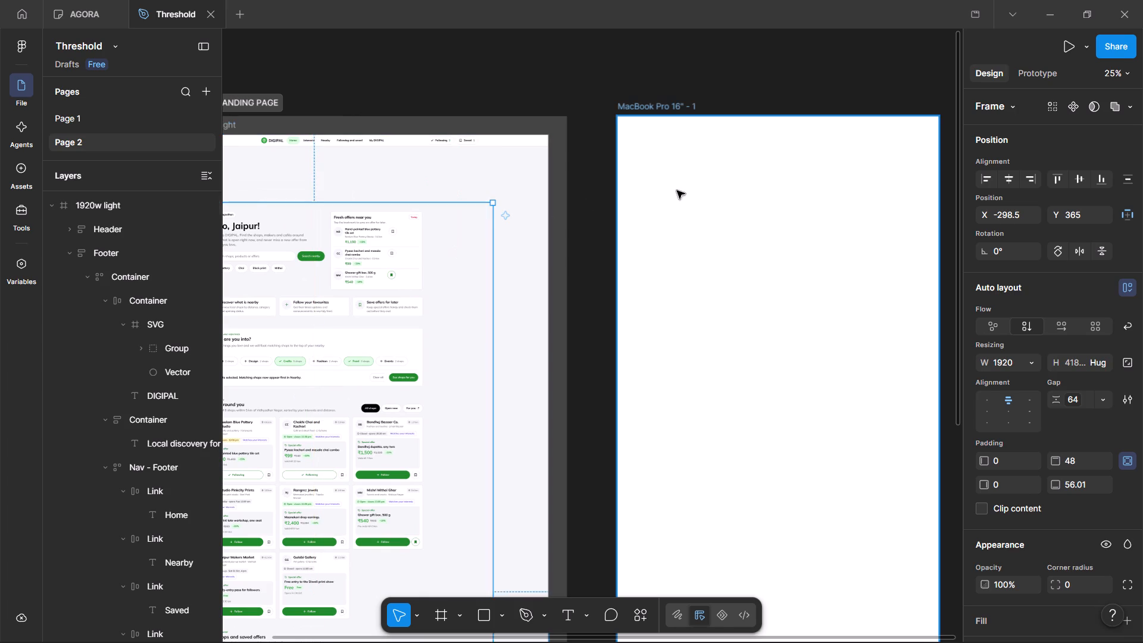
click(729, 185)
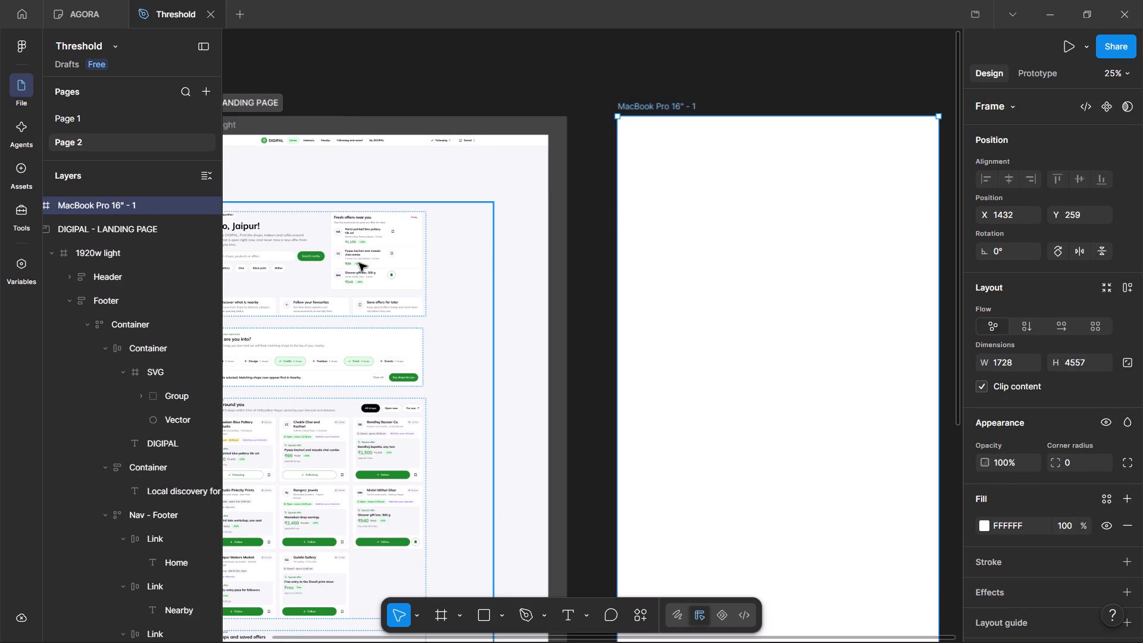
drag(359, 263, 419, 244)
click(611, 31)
Set the MacBook Pro 16" frame's fill to F3F5F7, sampled from the landing page background.
click(775, 229)
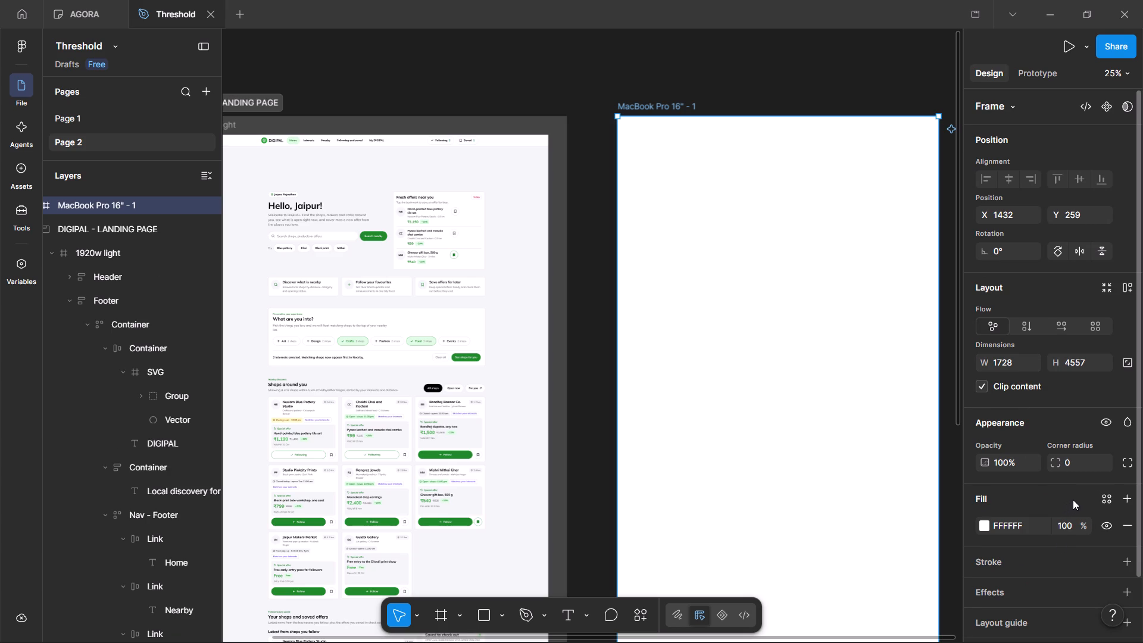
scroll(1029, 527, down, 2)
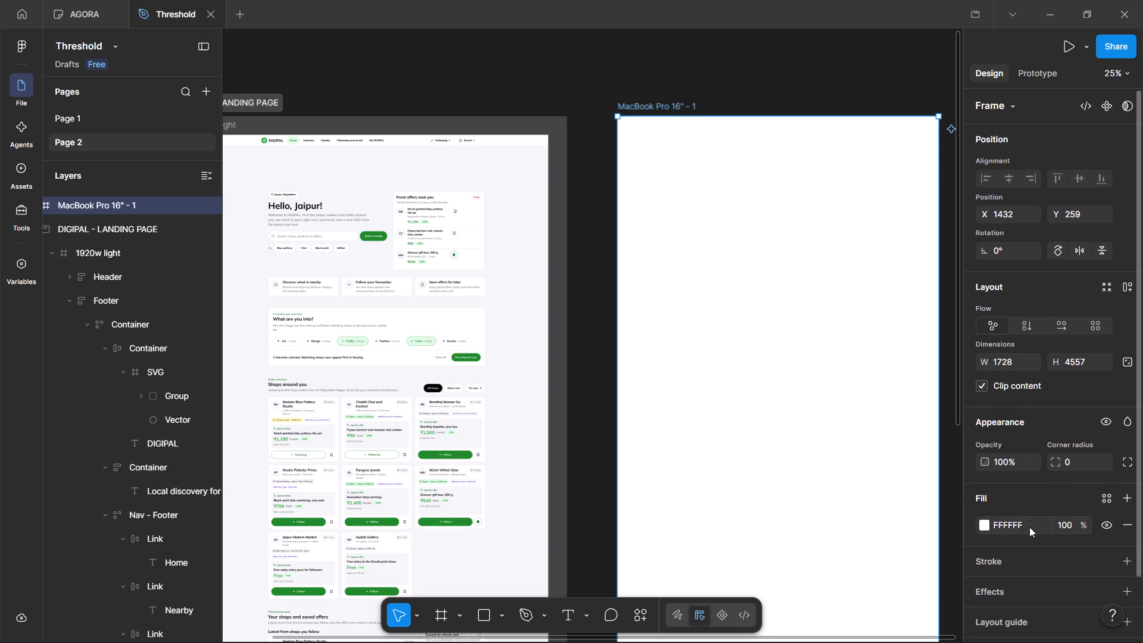
scroll(1029, 527, down, 1)
click(983, 458)
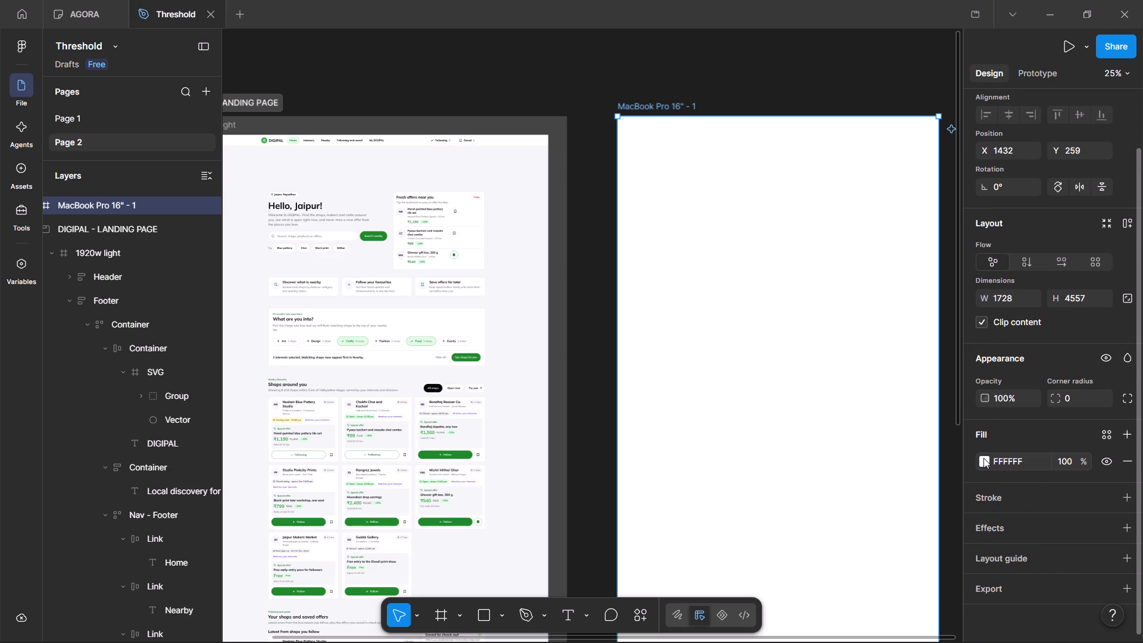
click(802, 510)
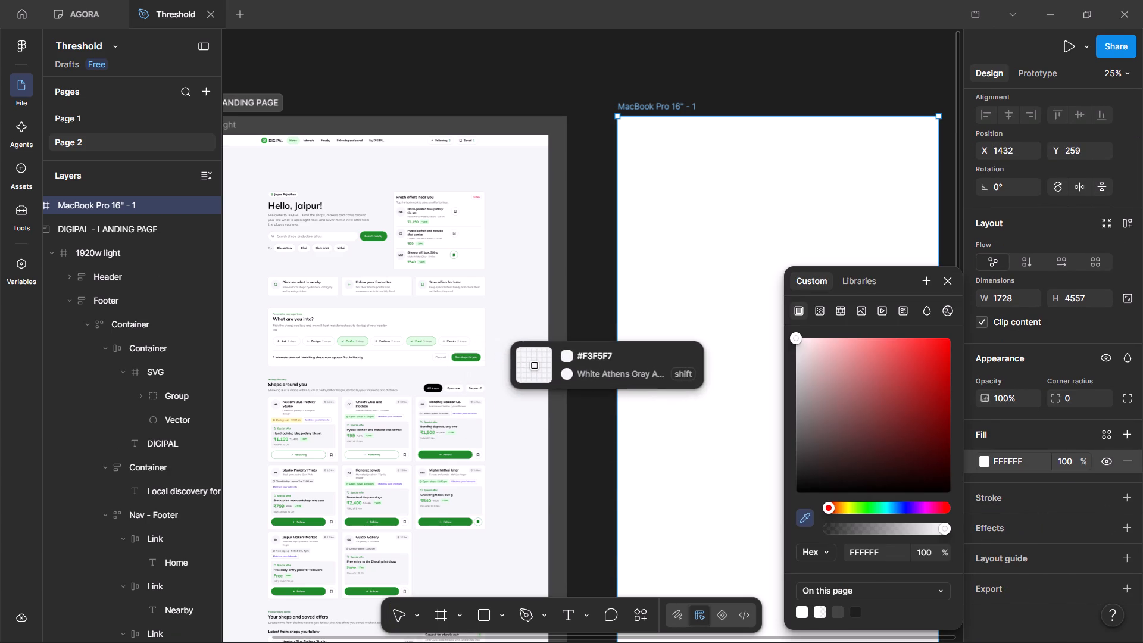
click(495, 332)
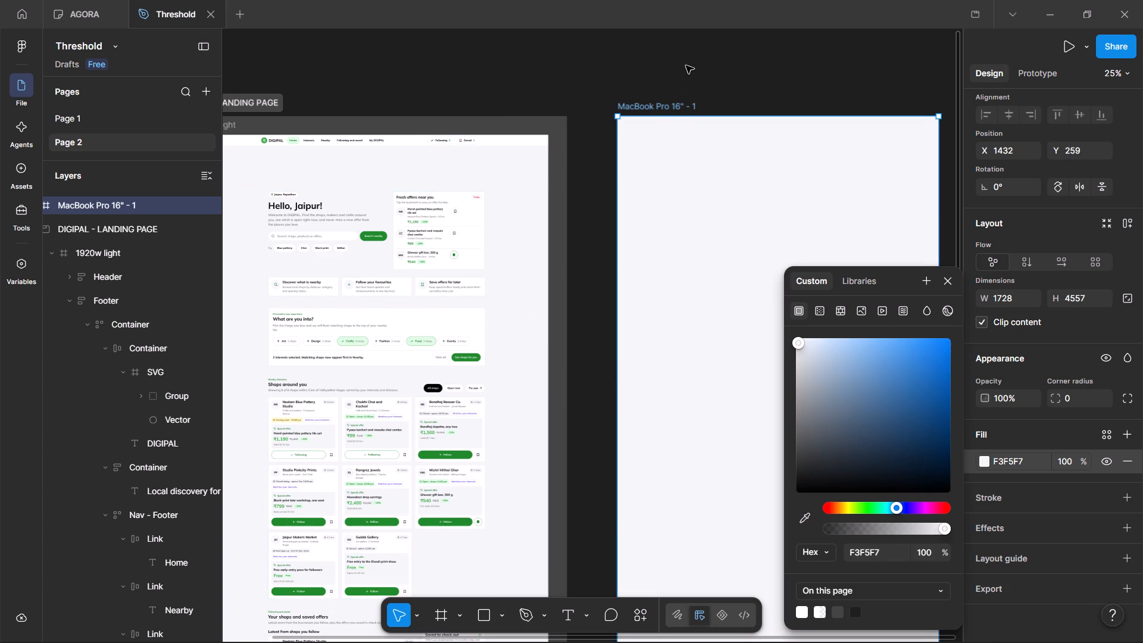
click(686, 65)
Move the Main content from the 1920w light frame into the MacBook Pro 16" frame, centred horizontally with space above for a header.
click(379, 237)
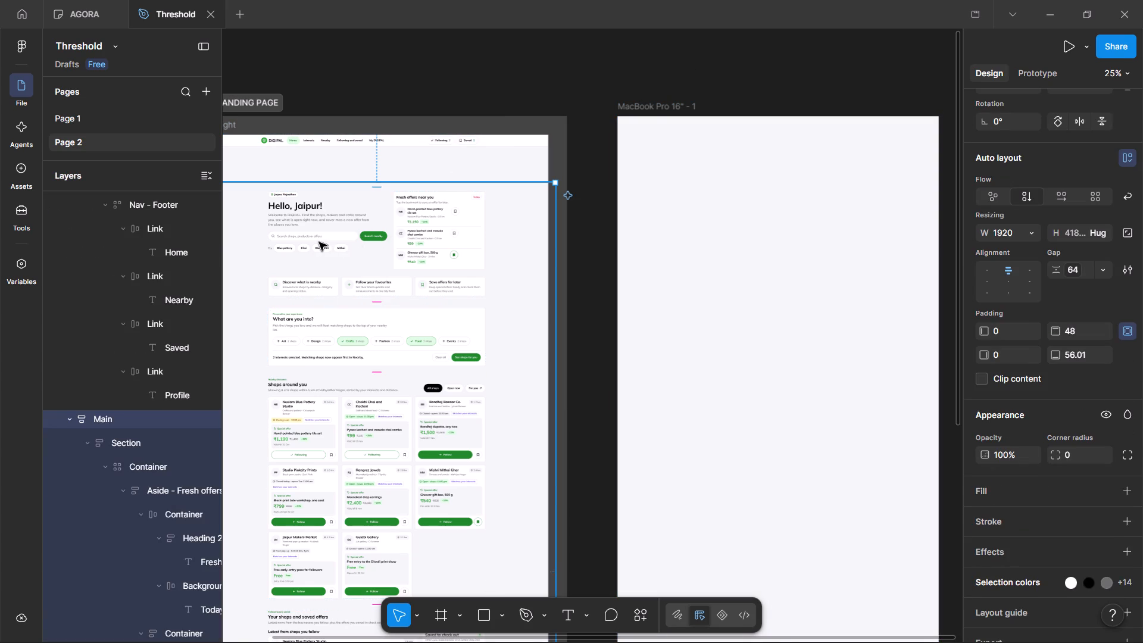
drag(316, 242, 734, 207)
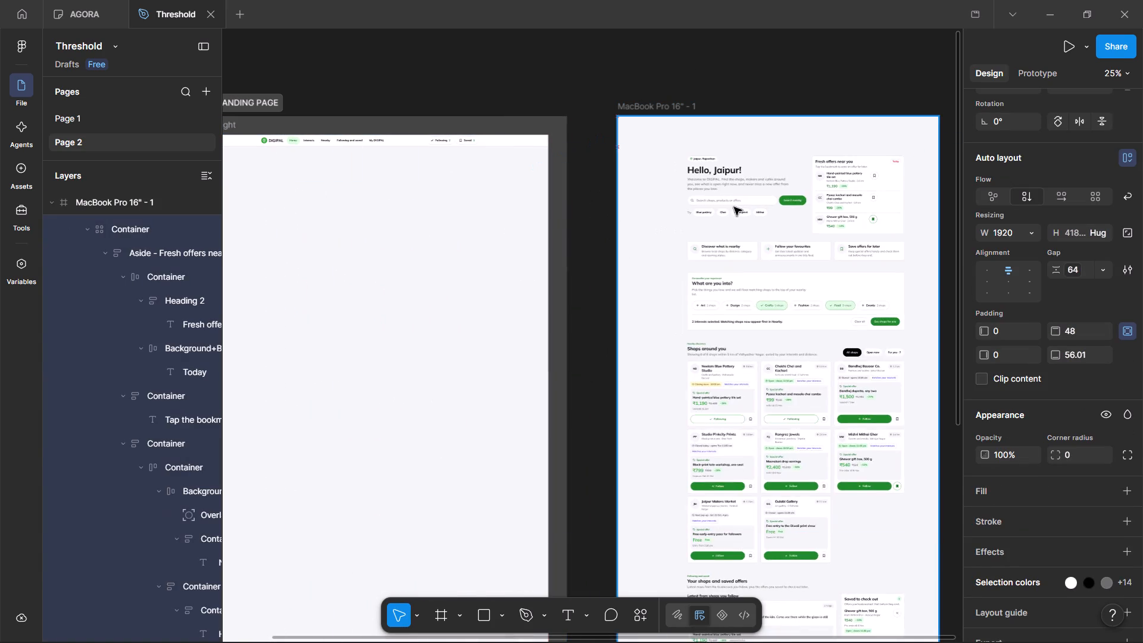
drag(734, 207, 691, 189)
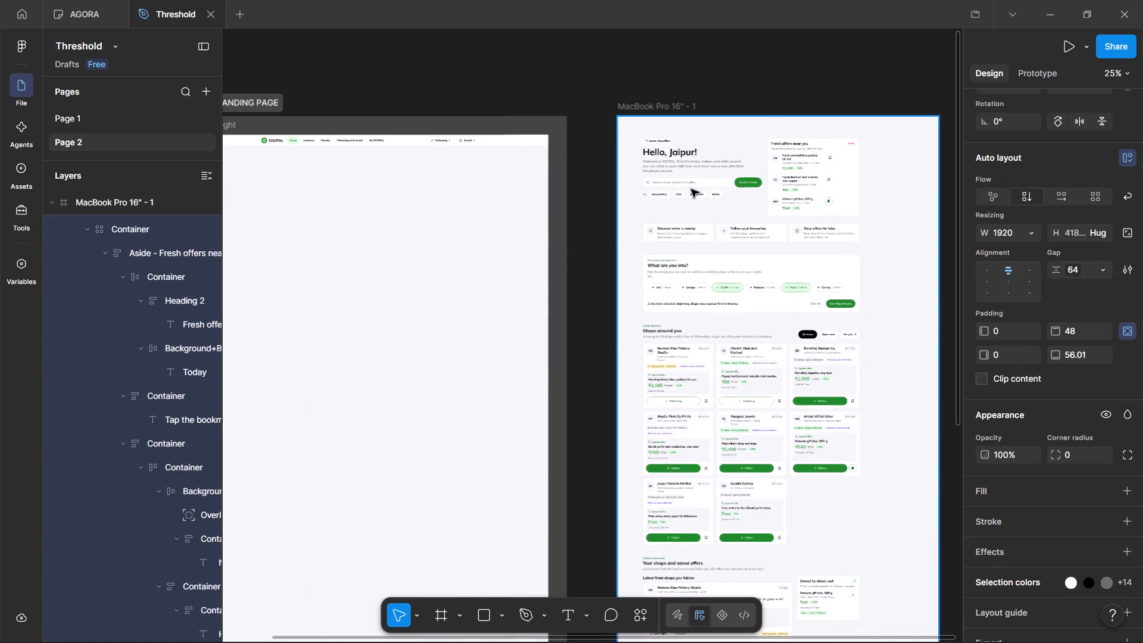
drag(691, 189, 705, 190)
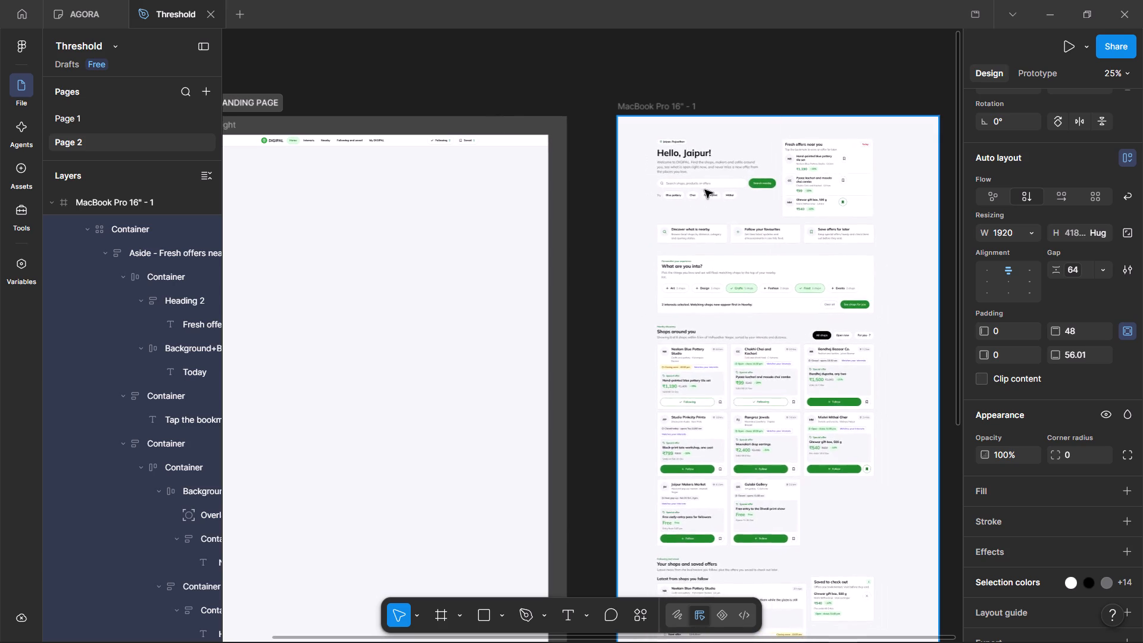
drag(705, 190, 720, 191)
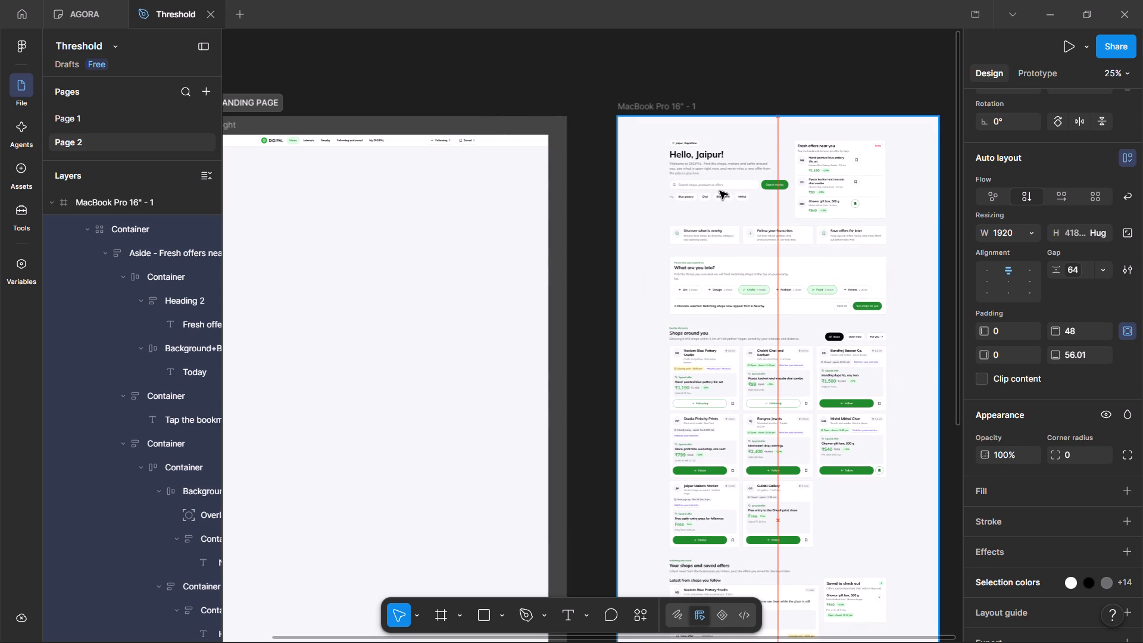
drag(720, 191, 720, 190)
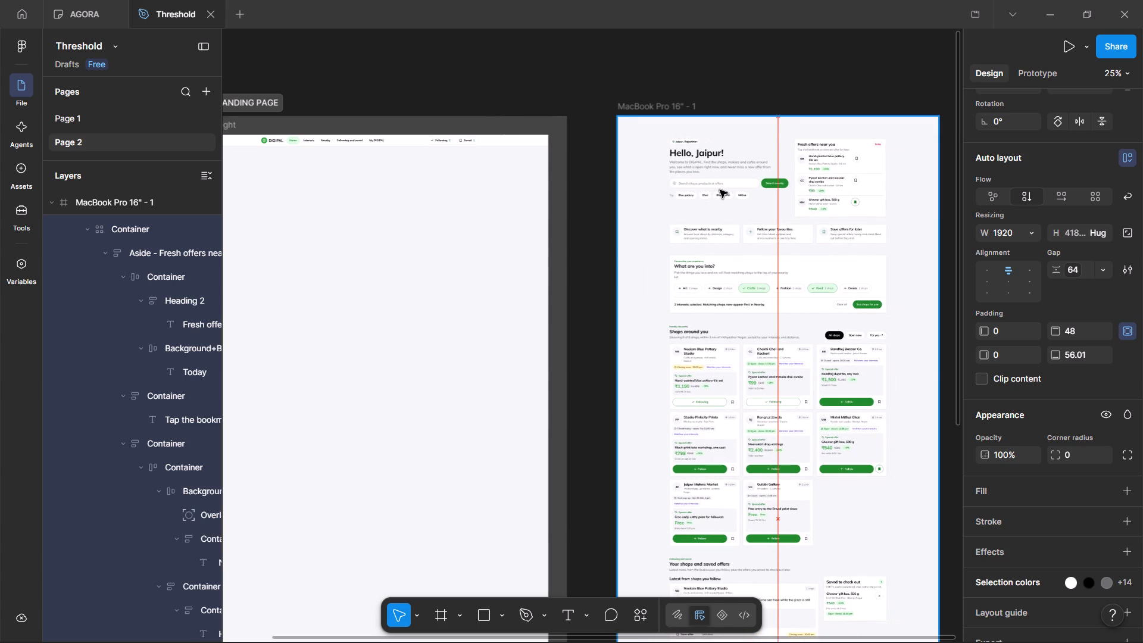
drag(720, 190, 720, 199)
click(745, 13)
click(724, 58)
Move the Header from the 1920w light frame into the MacBook Pro 16" frame, centred horizontally just above the Main content.
click(501, 144)
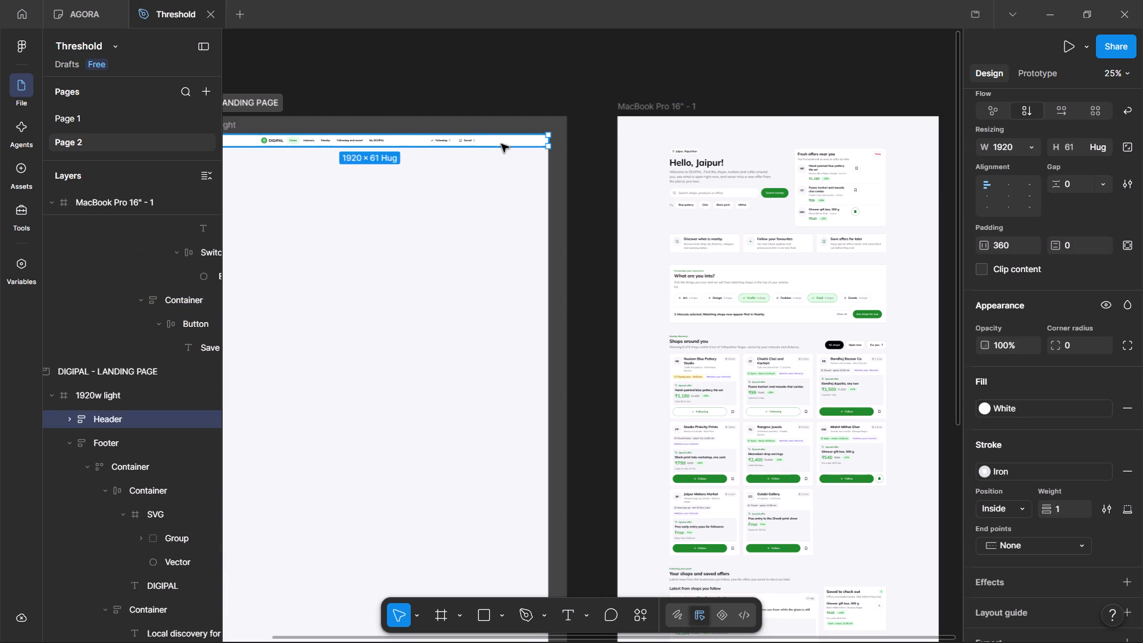
drag(509, 142, 849, 136)
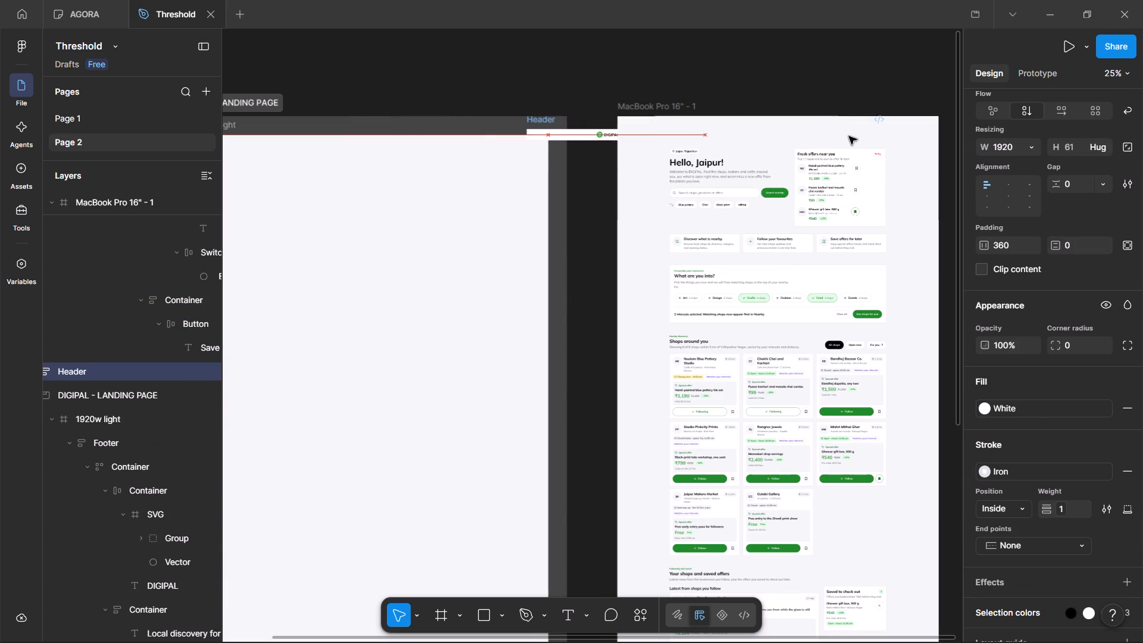
drag(849, 136, 904, 138)
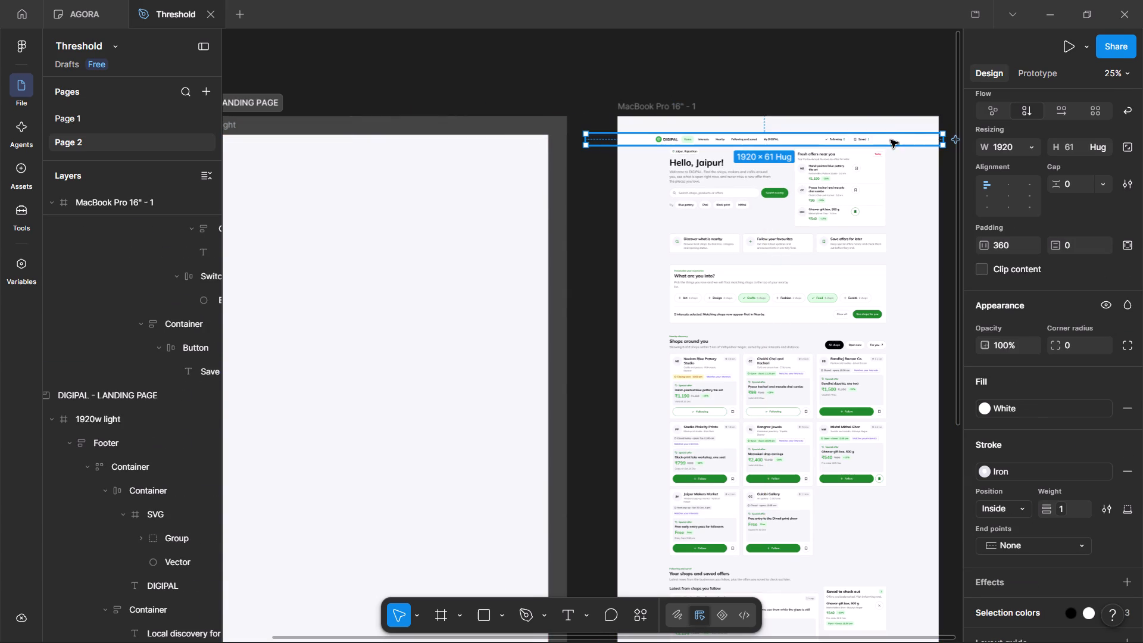
drag(893, 139, 905, 132)
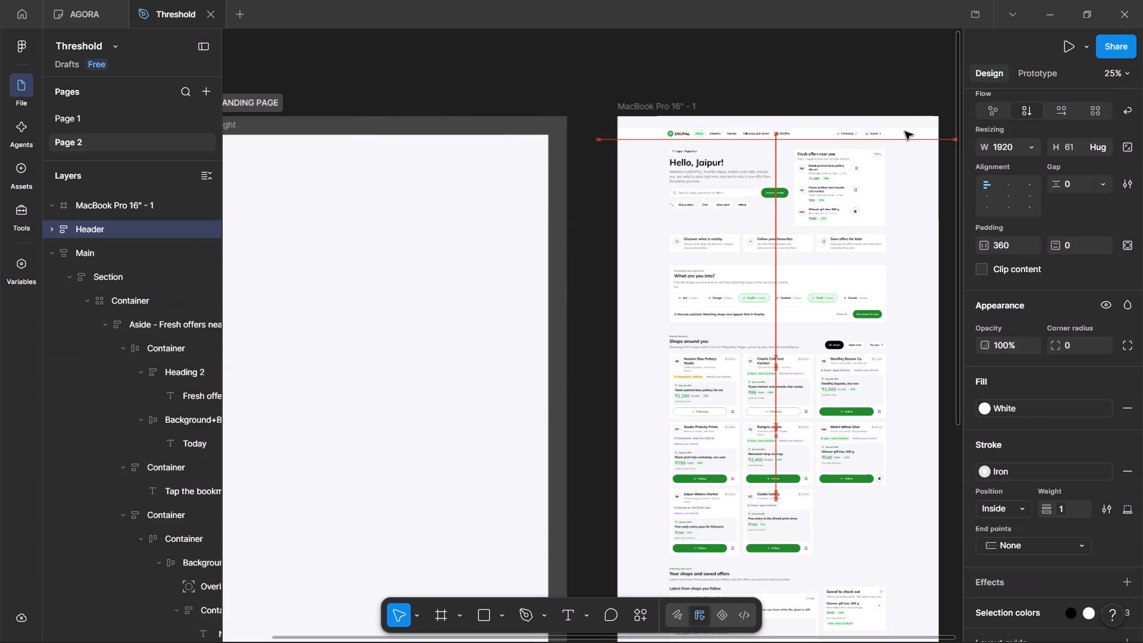
drag(905, 132, 907, 130)
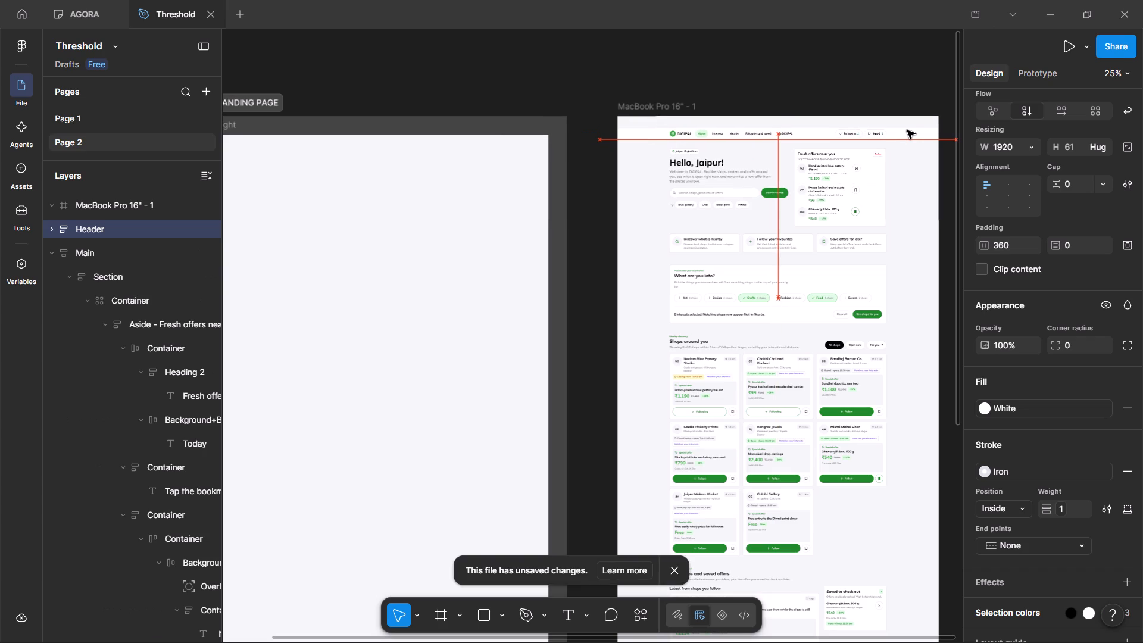
drag(907, 130, 907, 130)
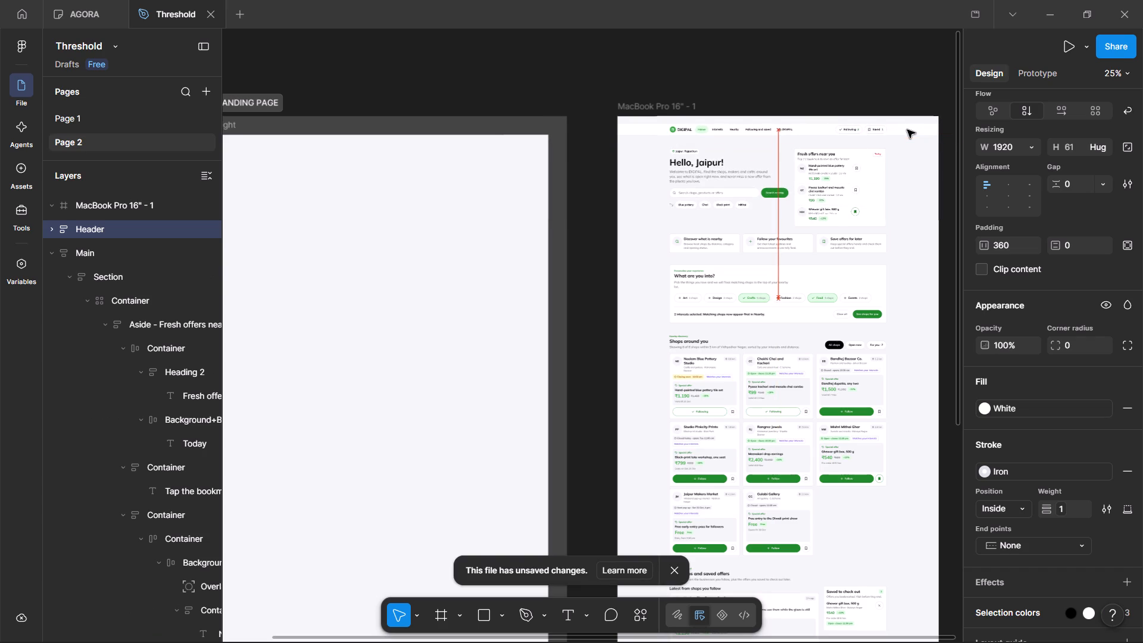
drag(907, 130, 907, 132)
click(841, 93)
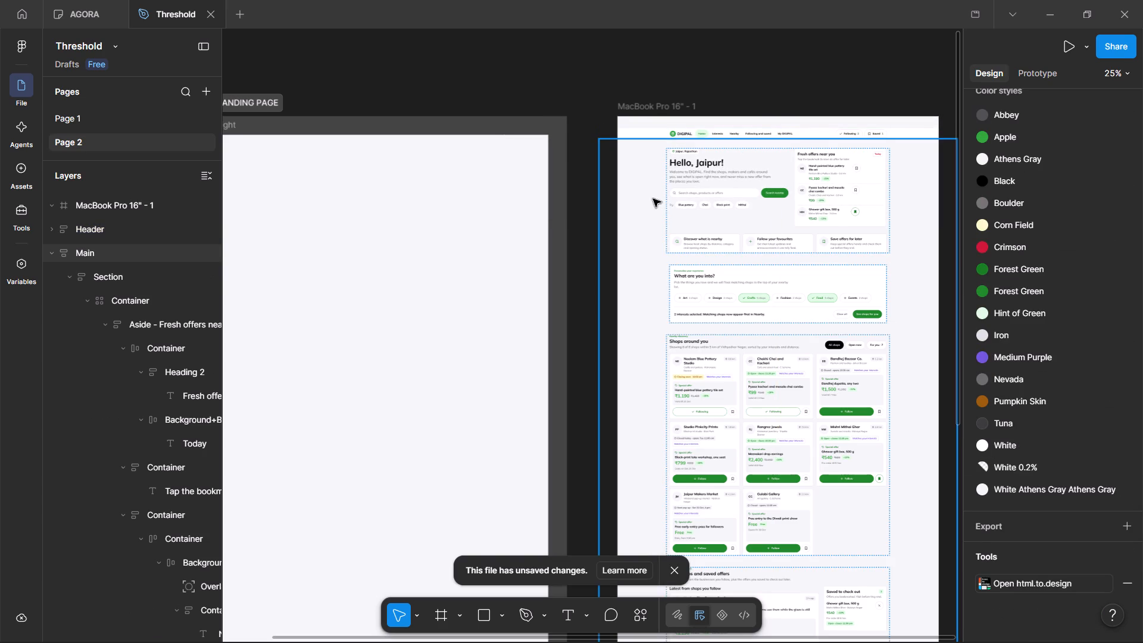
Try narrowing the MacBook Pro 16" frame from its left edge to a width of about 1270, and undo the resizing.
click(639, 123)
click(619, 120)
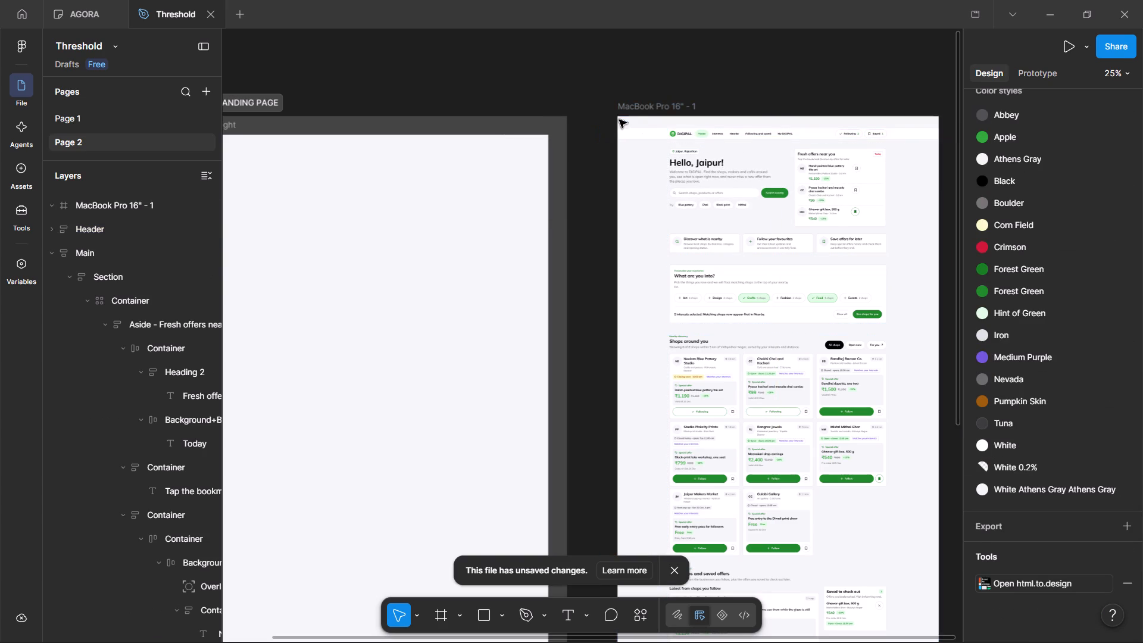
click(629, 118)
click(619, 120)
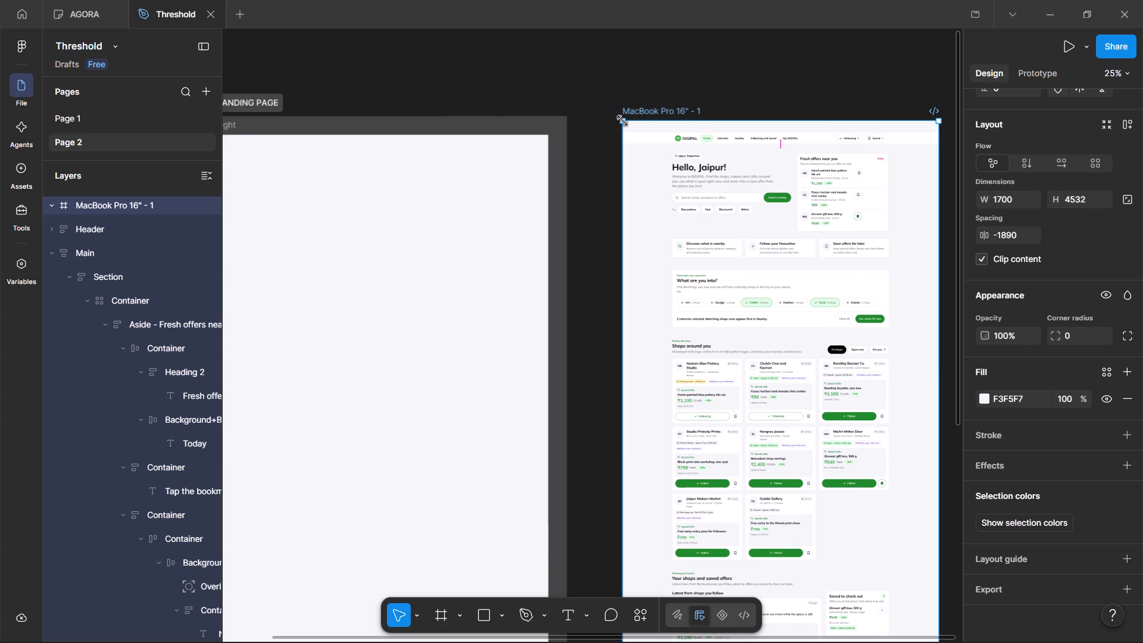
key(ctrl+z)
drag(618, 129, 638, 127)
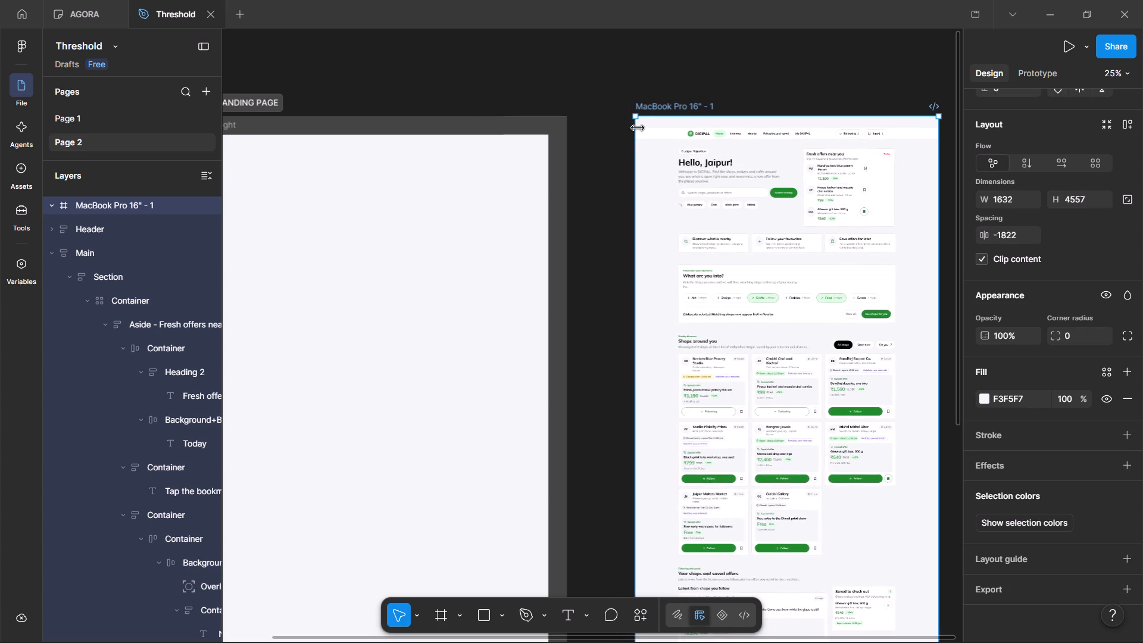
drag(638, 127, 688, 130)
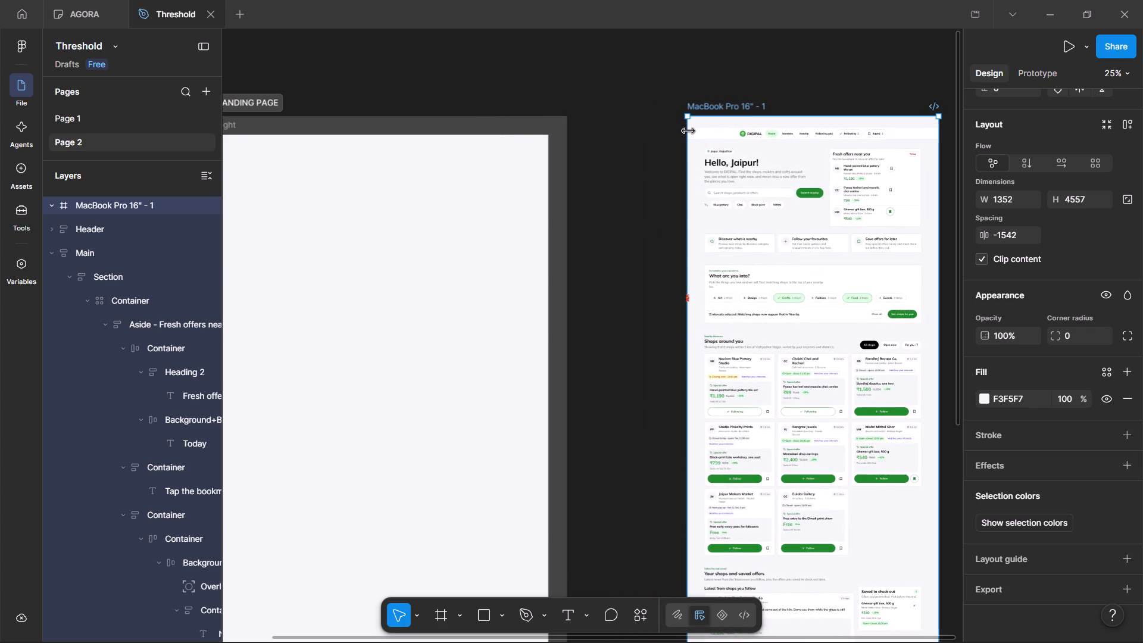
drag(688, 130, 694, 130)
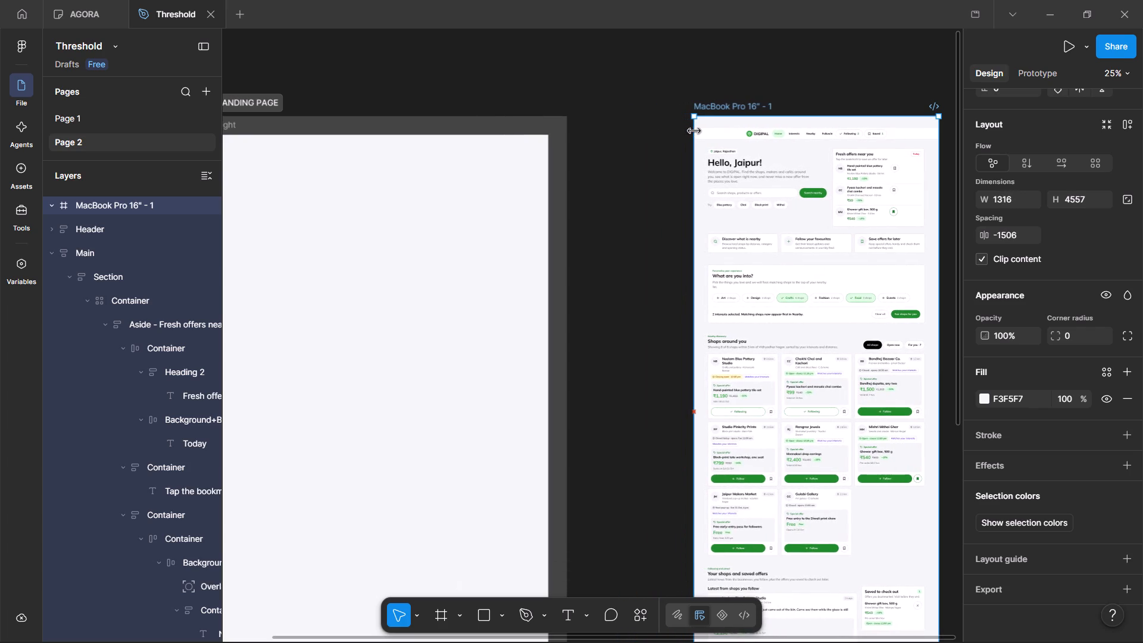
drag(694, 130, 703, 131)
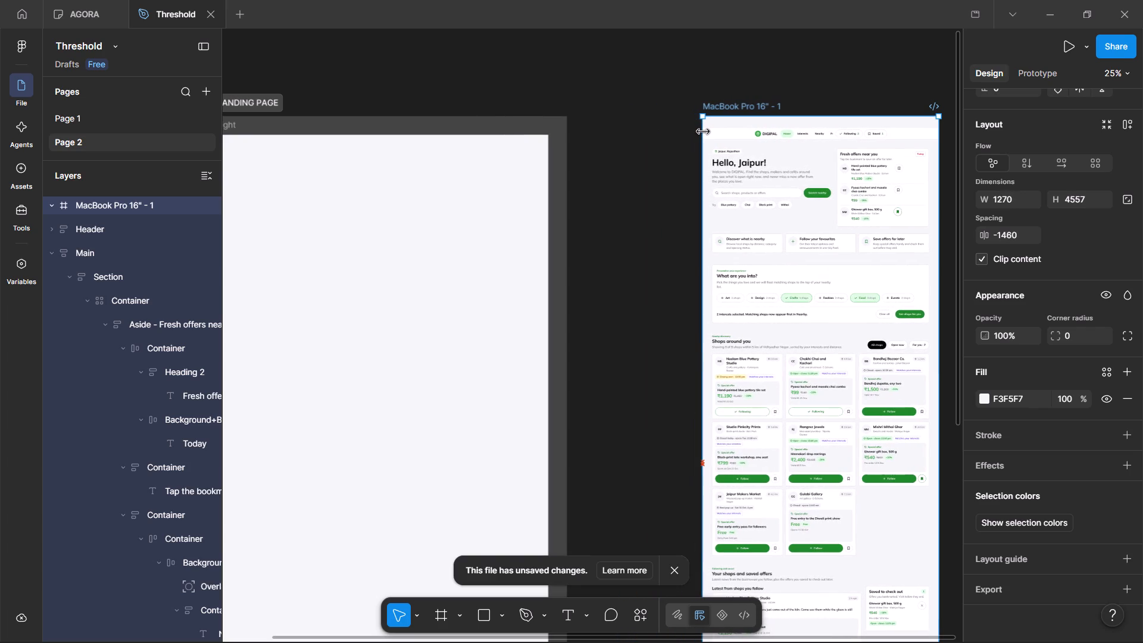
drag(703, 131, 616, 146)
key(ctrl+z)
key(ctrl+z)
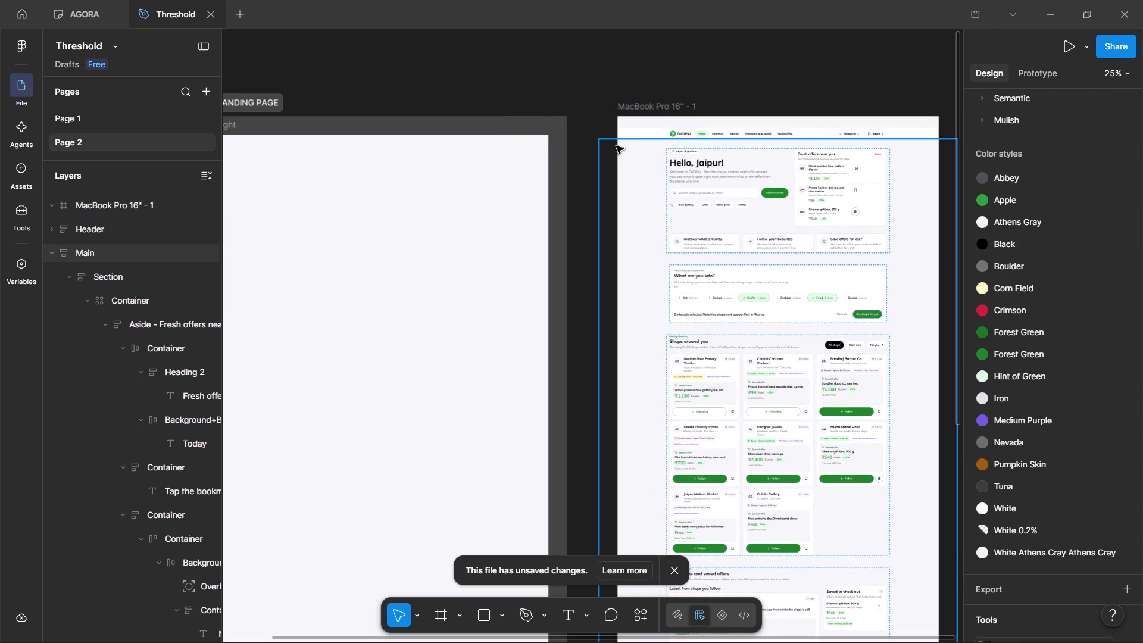
Narrow the MacBook Pro 16" frame from its left edge to a width of about 1353, keeping its height.
click(697, 76)
click(629, 217)
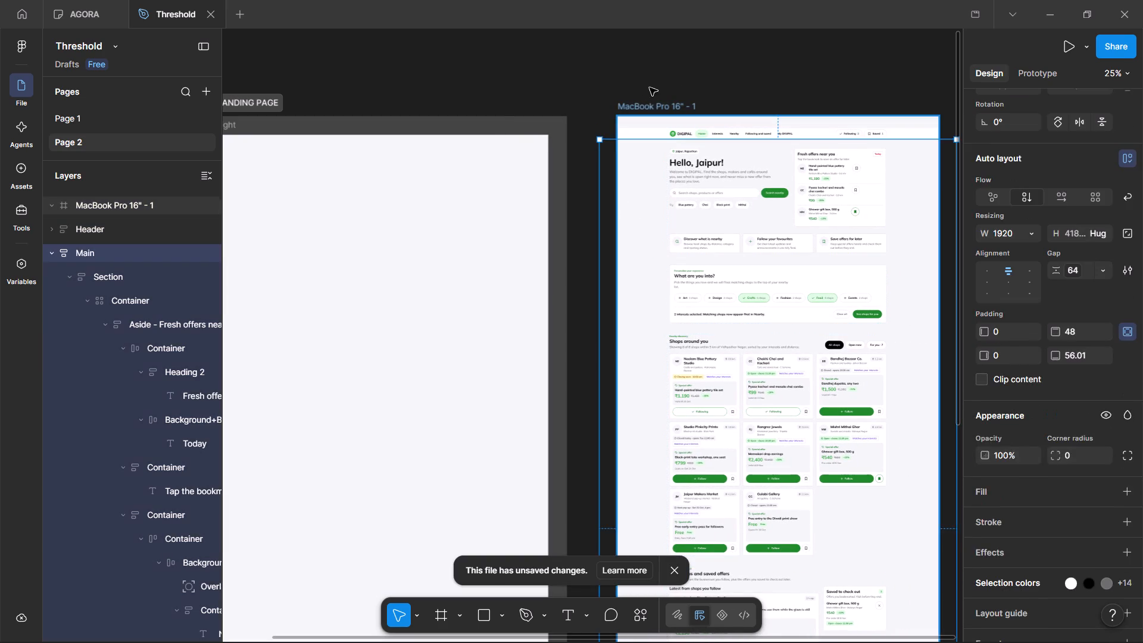
click(650, 85)
middle_drag(752, 76, 661, 118)
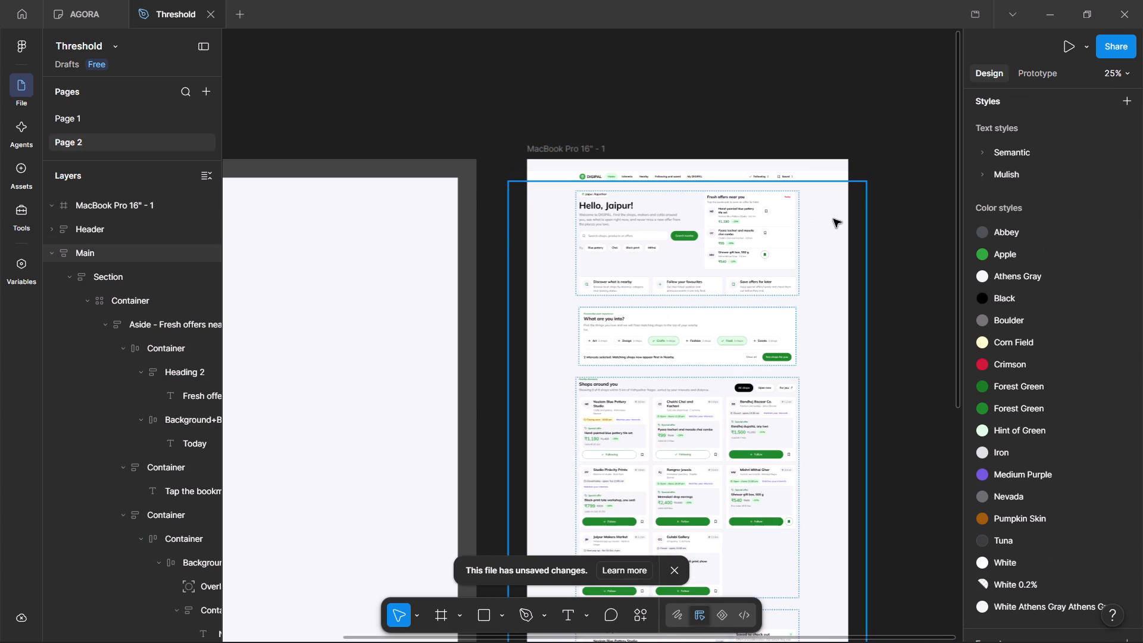
click(651, 236)
click(835, 109)
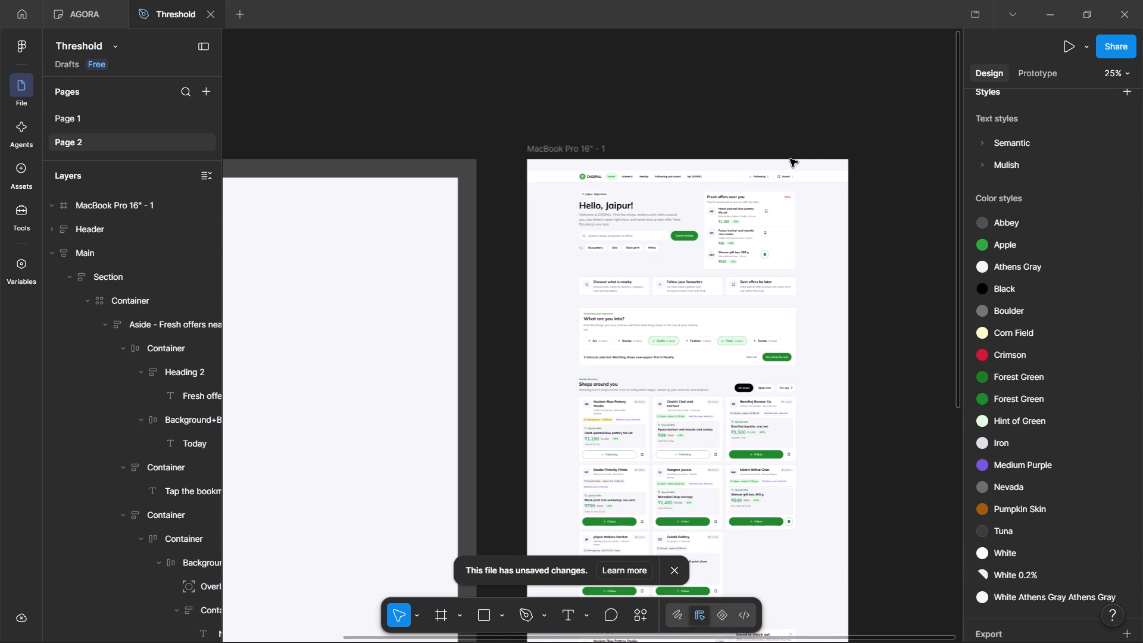
click(535, 160)
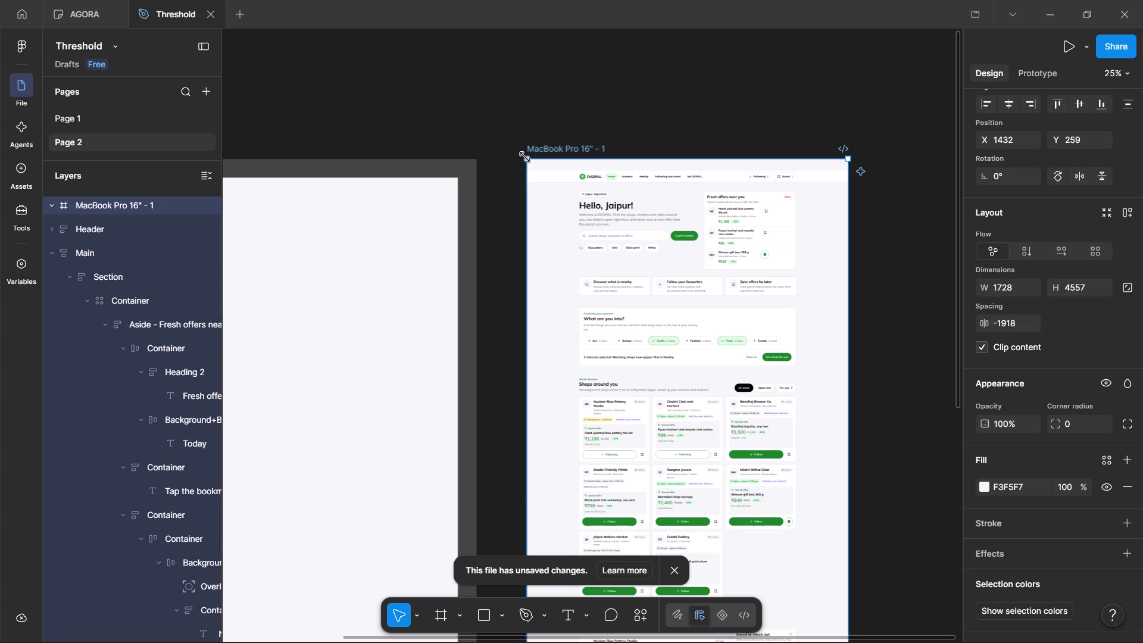
drag(527, 167, 592, 172)
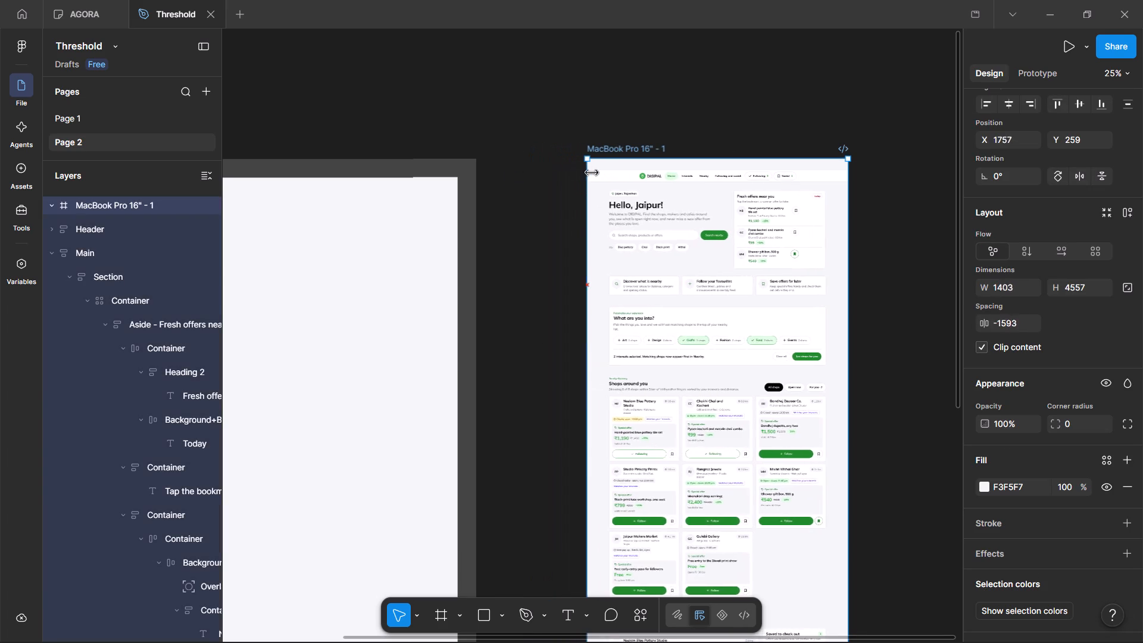
drag(592, 172, 591, 174)
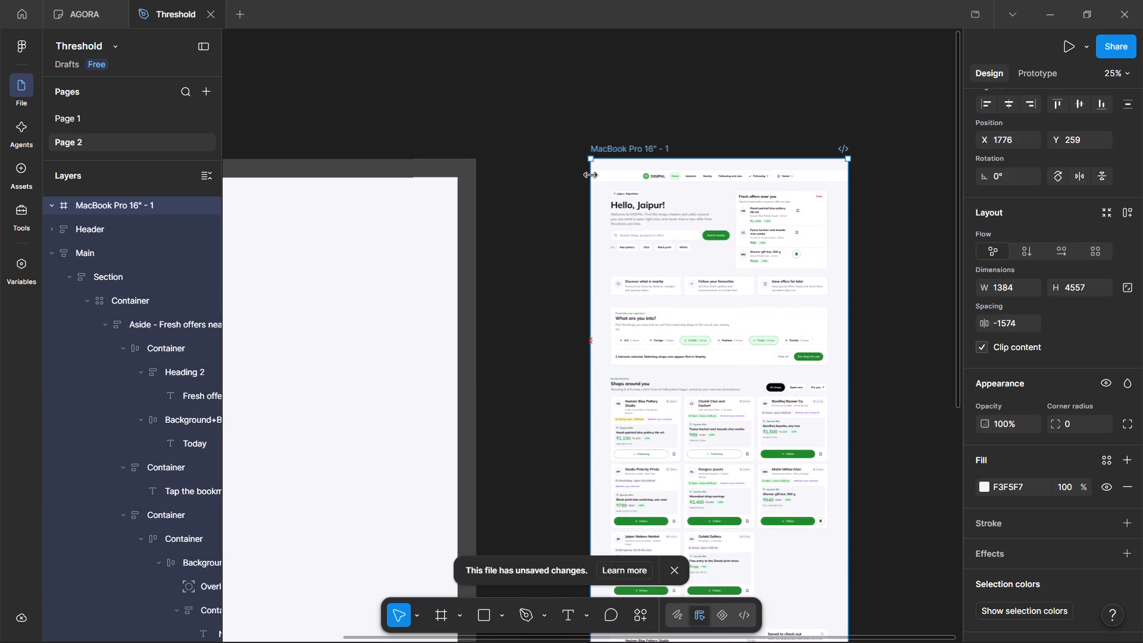
drag(591, 174, 596, 174)
click(844, 133)
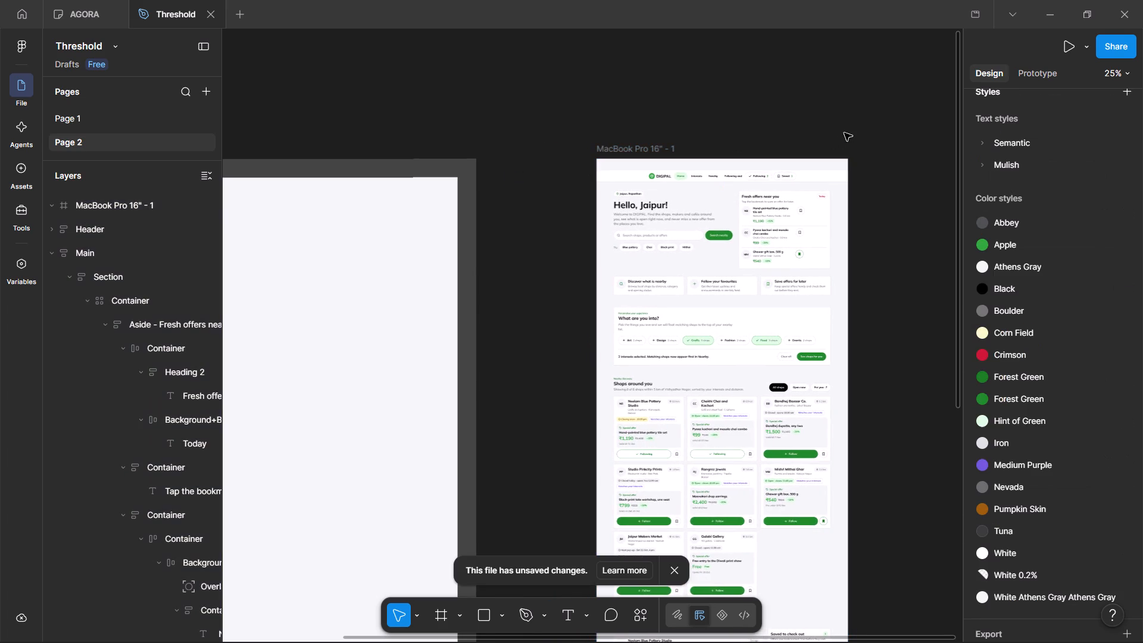
Cut the name text DIGIPAL - LANDING PAGE from the original section's title, leaving the title empty.
middle_drag(477, 133, 630, 168)
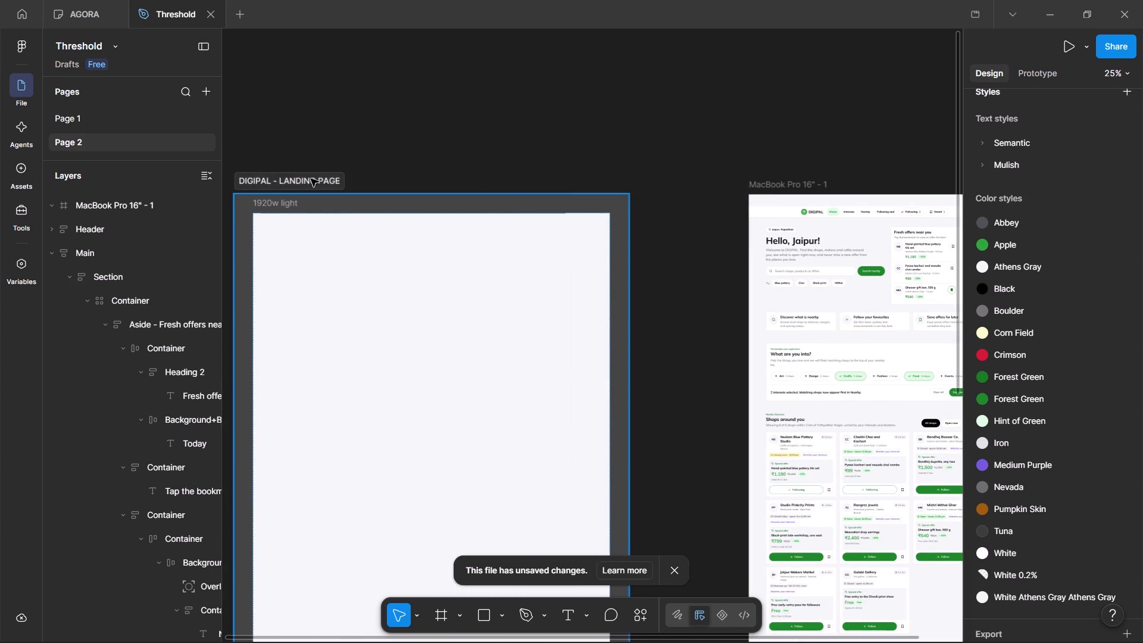
double_click(311, 179)
right_click(302, 179)
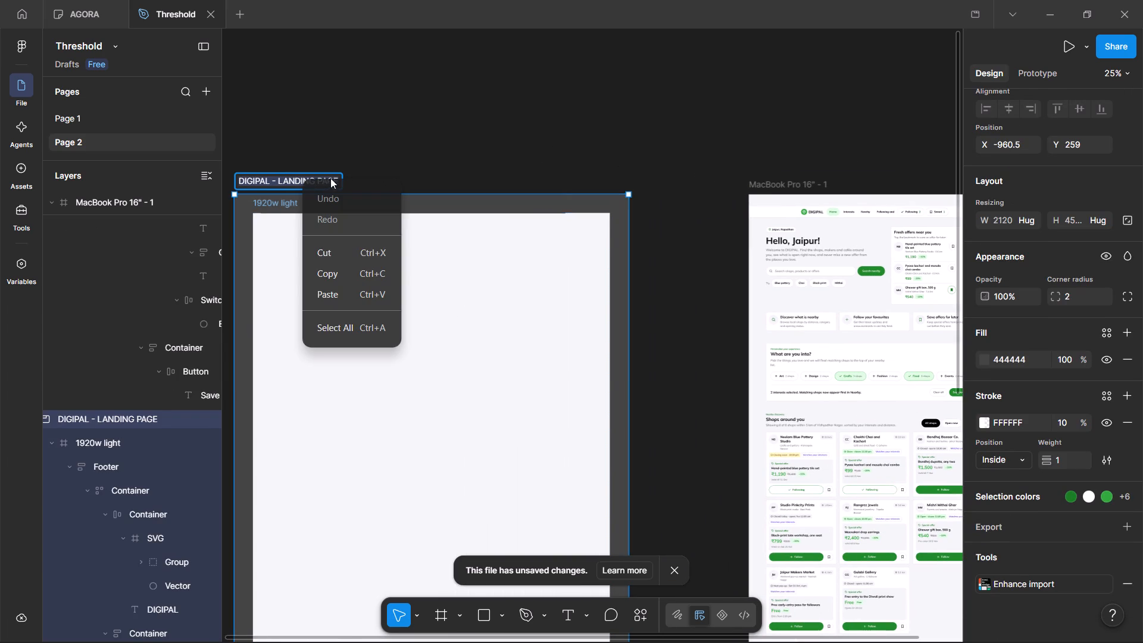
click(314, 182)
click(242, 182)
drag(237, 180, 349, 194)
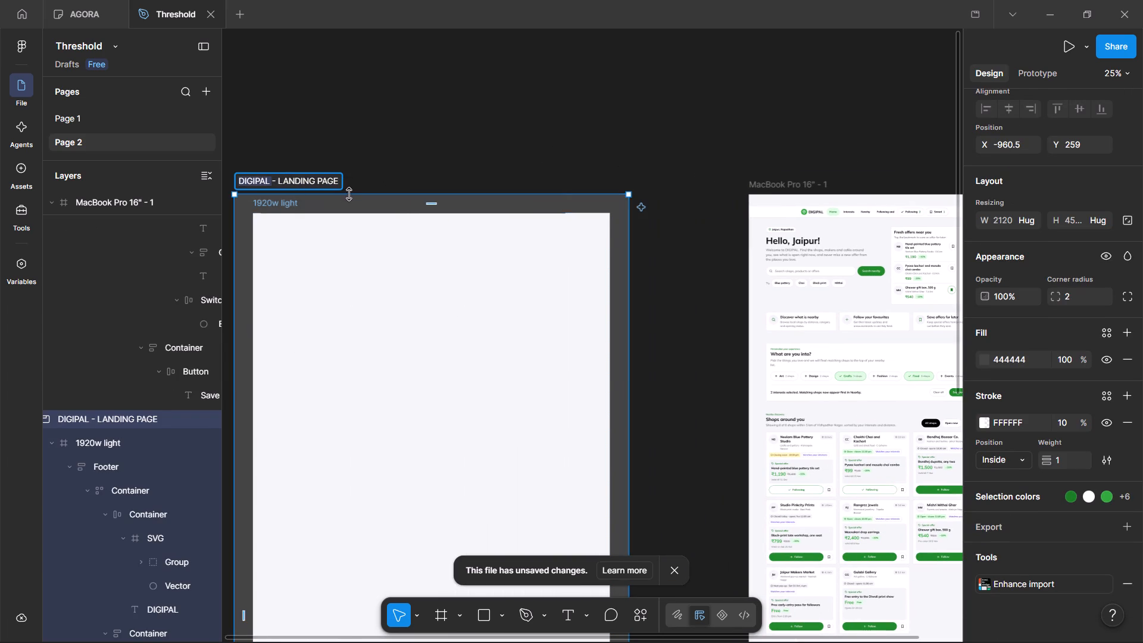
drag(349, 194, 338, 180)
right_click(310, 174)
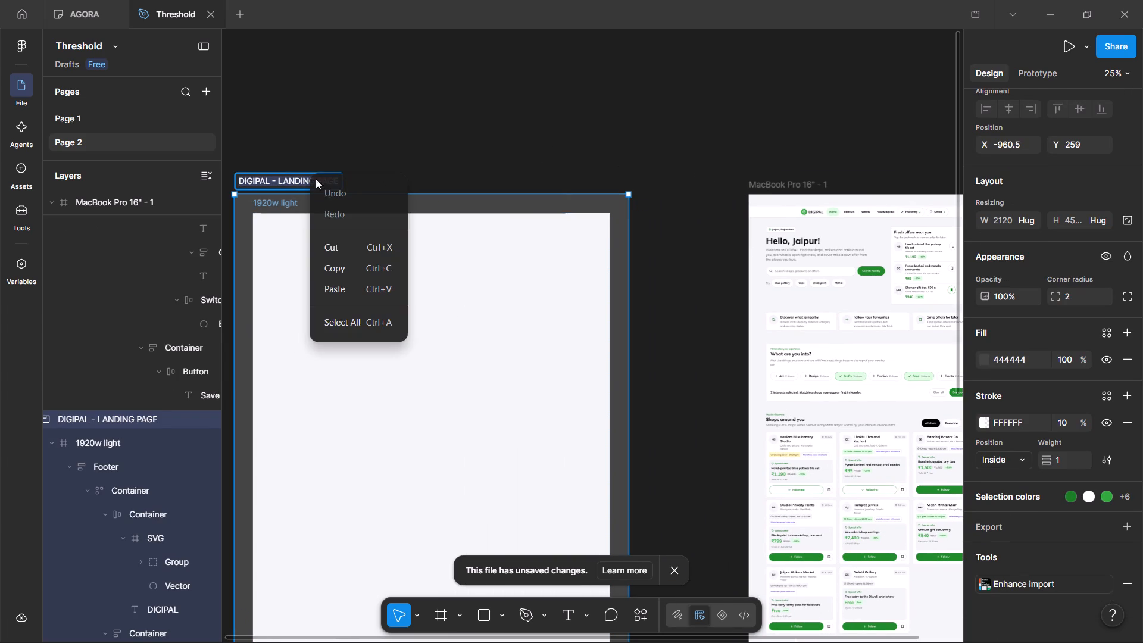
click(339, 246)
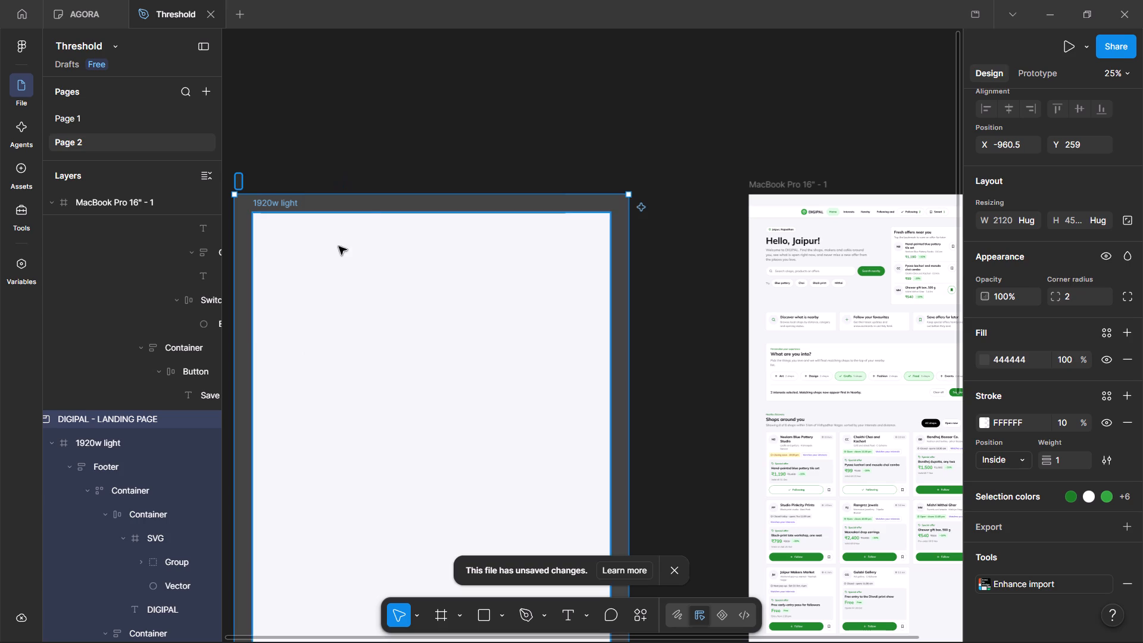
click(539, 147)
Rename the MacBook Pro 16" frame as DIGIPAL - LANDING PAGE by pasting the cut name.
click(788, 183)
double_click(785, 184)
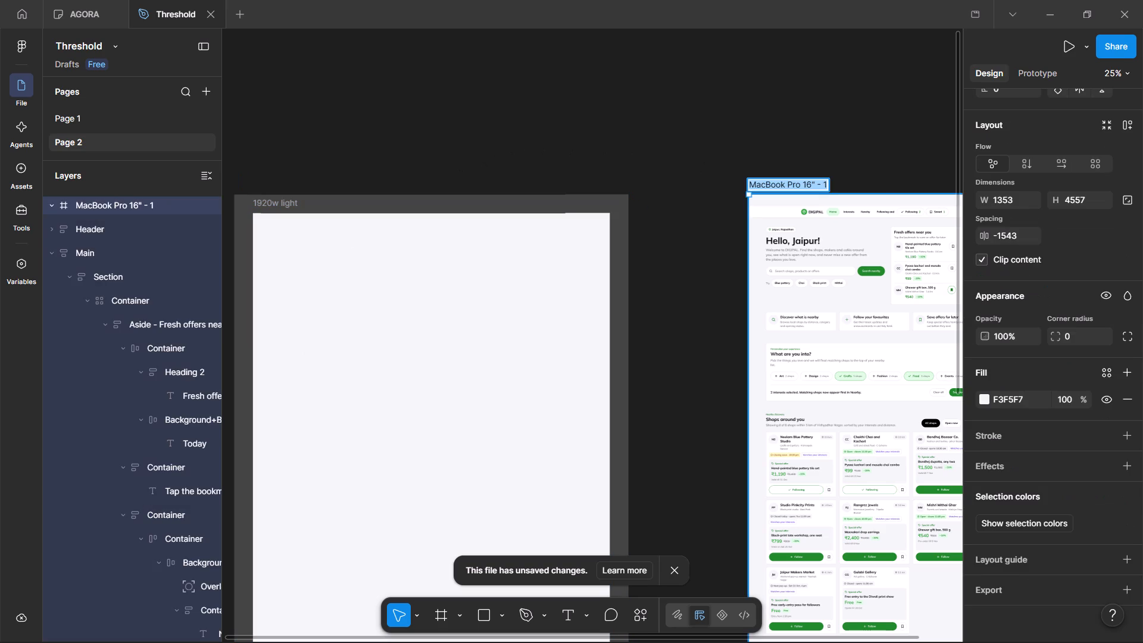
right_click(785, 184)
click(800, 298)
click(598, 155)
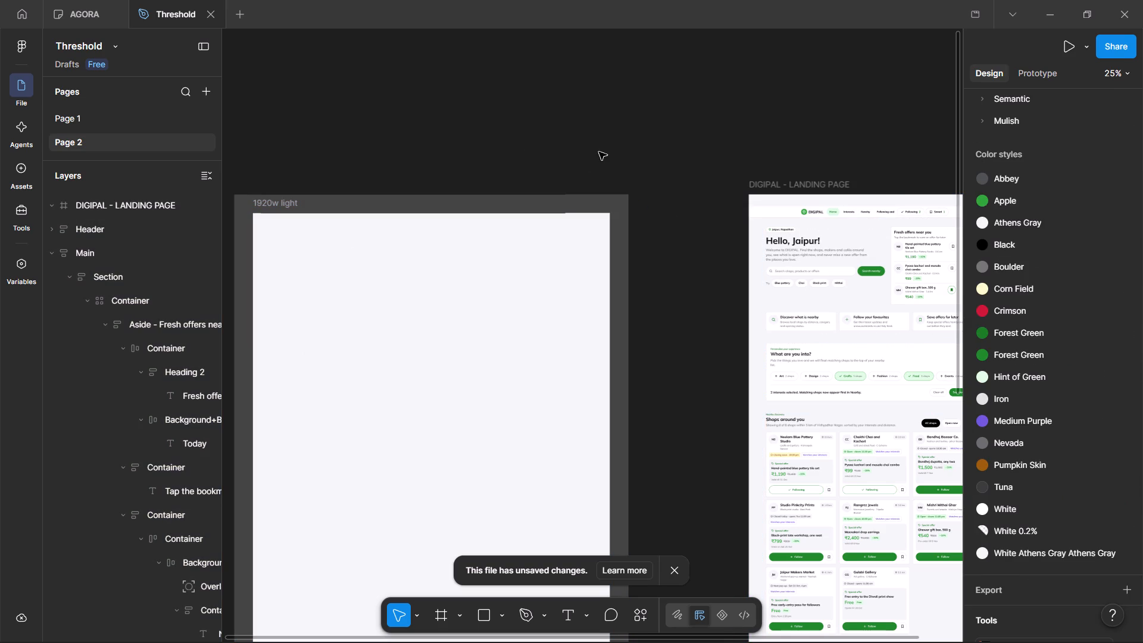
Delete the 1920w light frame from the original unnamed section.
click(276, 191)
click(279, 204)
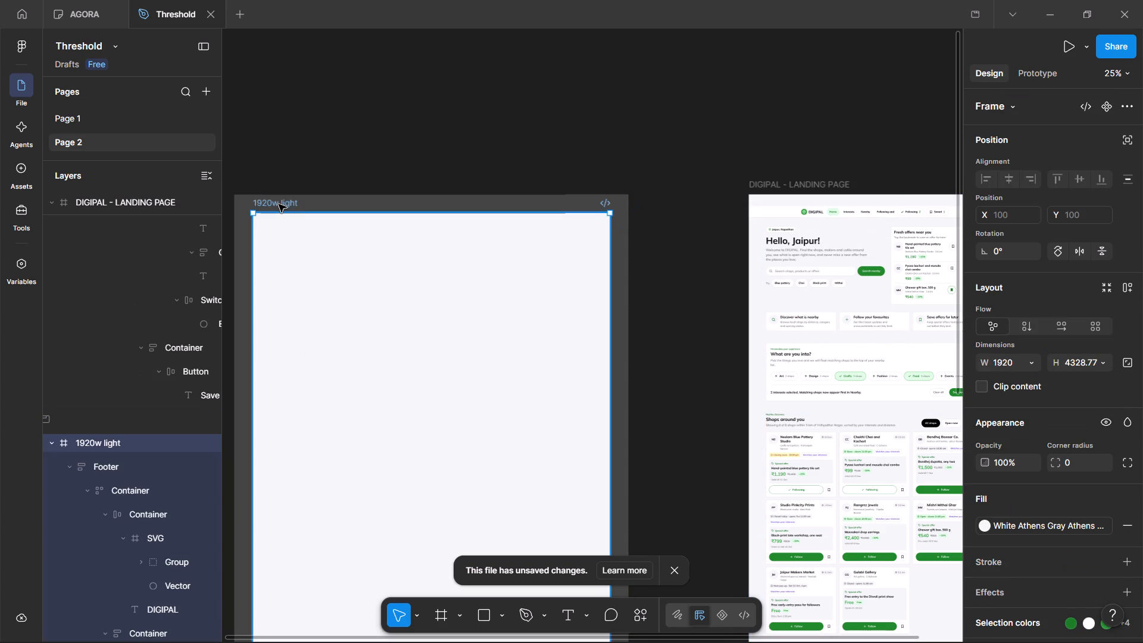
click(279, 204)
click(326, 195)
click(335, 195)
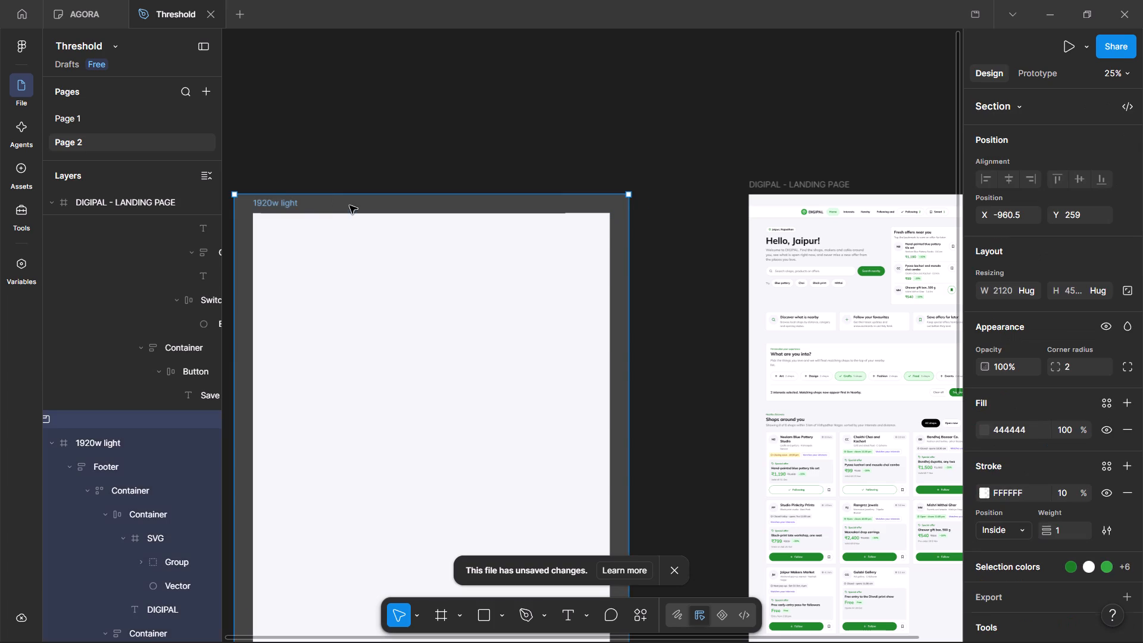
click(349, 205)
key(Delete)
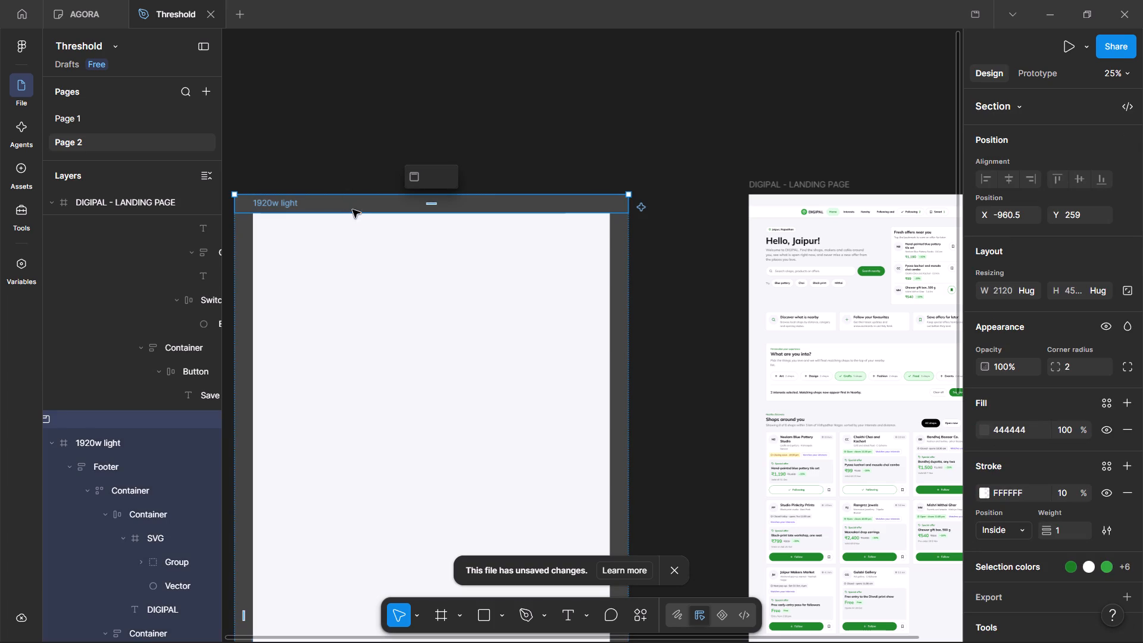
key(Delete)
click(351, 229)
key(Delete)
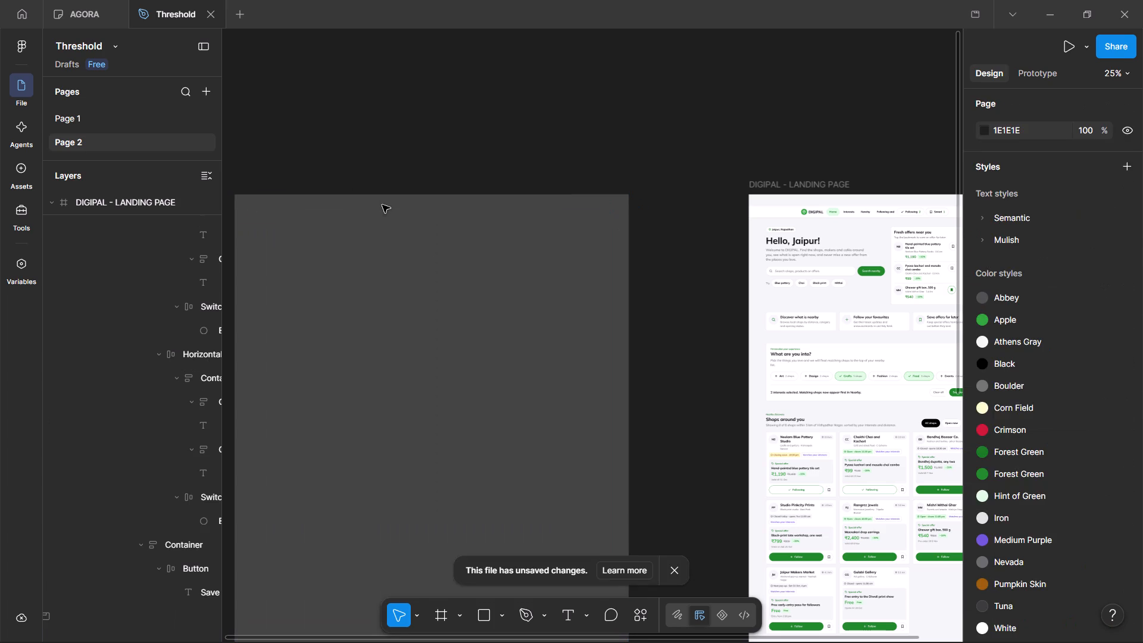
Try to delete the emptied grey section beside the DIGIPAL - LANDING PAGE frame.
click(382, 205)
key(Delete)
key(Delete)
Move the emptied grey section beside the DIGIPAL - LANDING PAGE frame to about X -613, Y -33.
click(458, 230)
drag(507, 248, 482, 269)
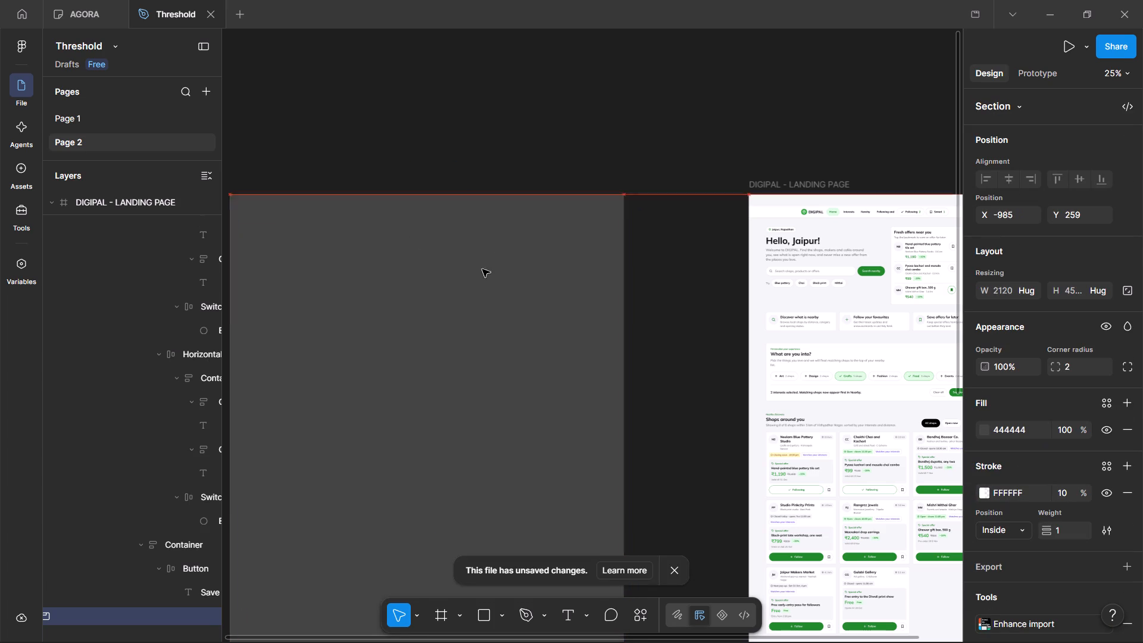
drag(482, 269, 633, 166)
click(547, 120)
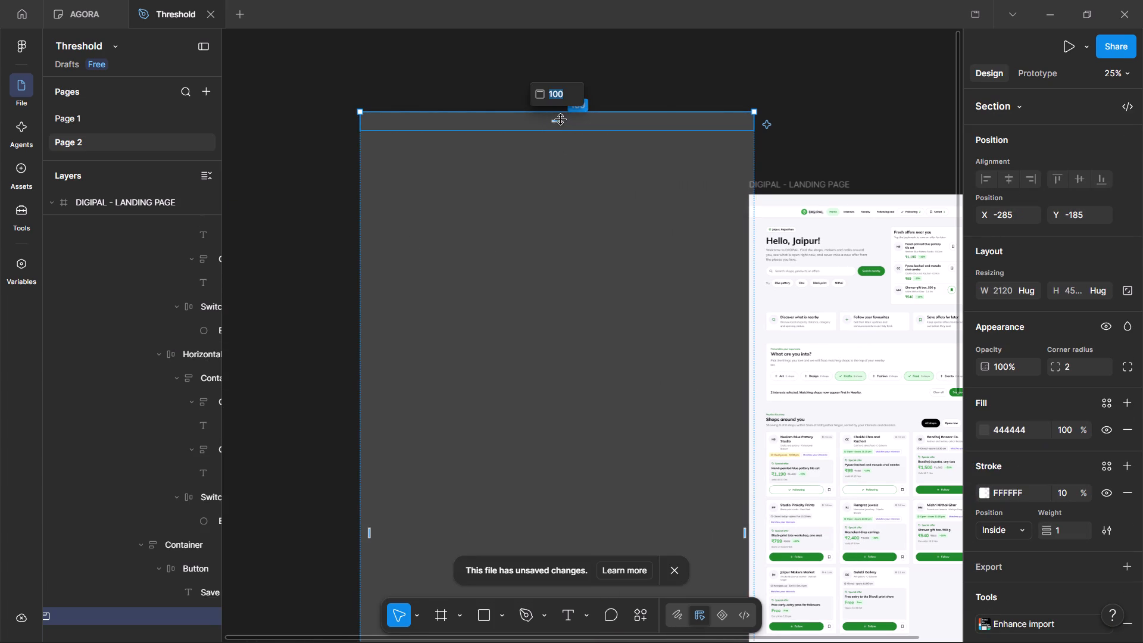
drag(558, 121, 476, 189)
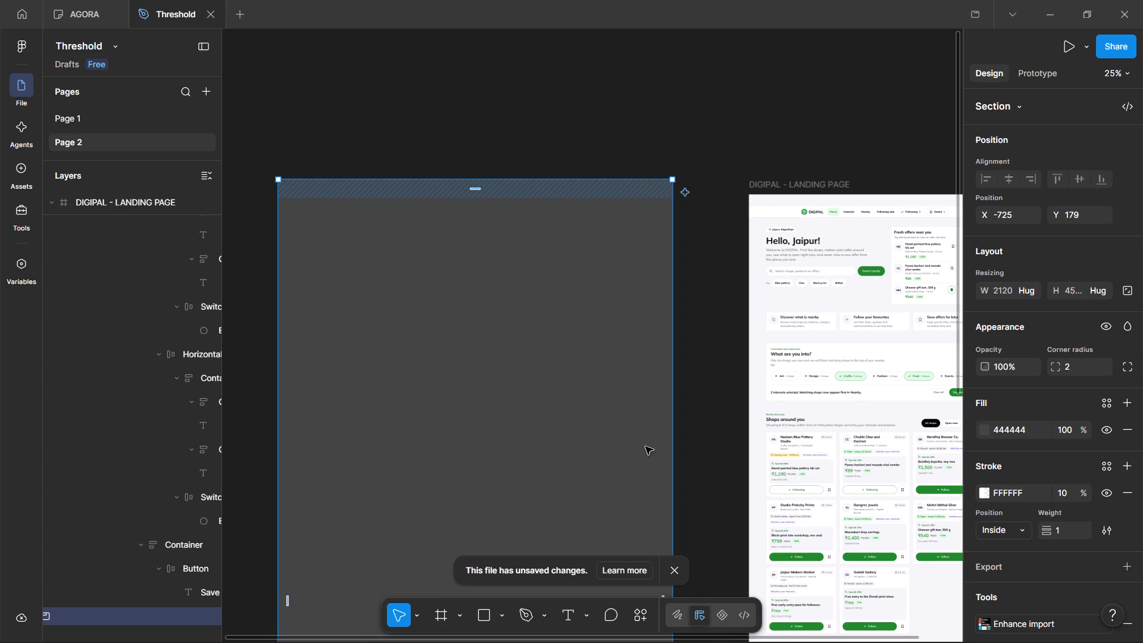
click(672, 569)
drag(558, 423, 574, 467)
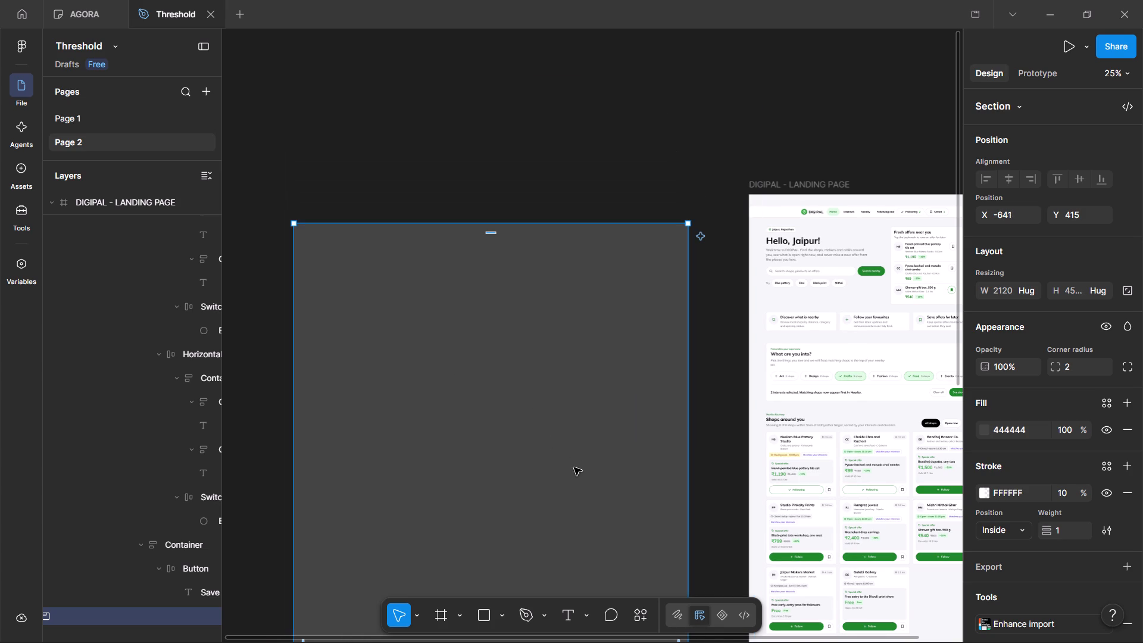
drag(536, 341, 541, 258)
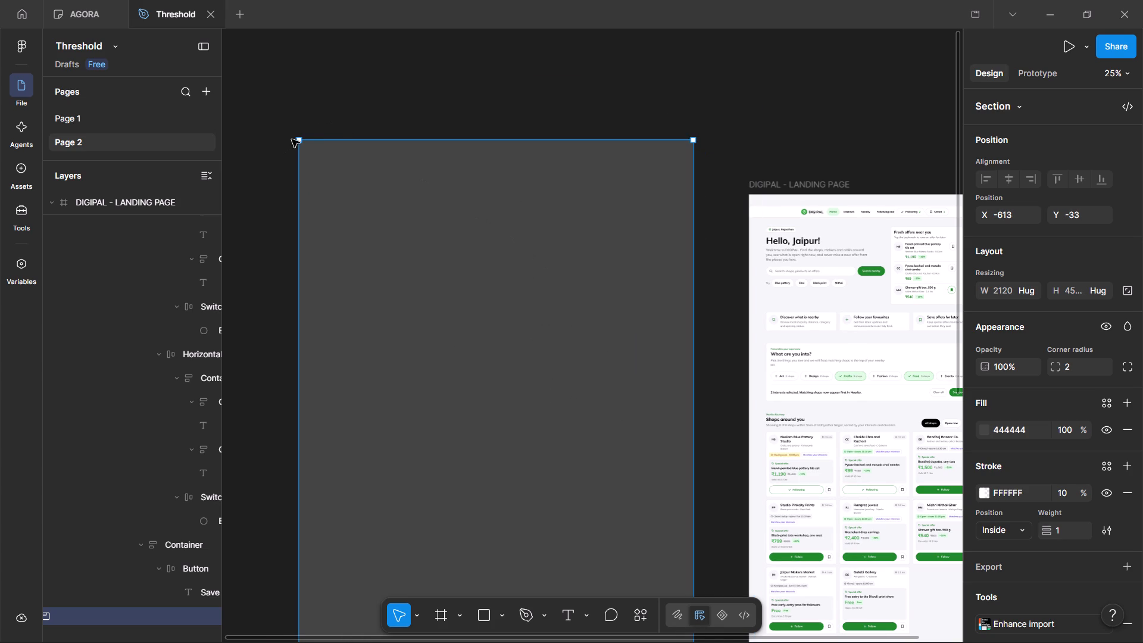
drag(292, 139, 313, 151)
Hide the emptied grey section so that only the DIGIPAL - LANDING PAGE frame shows on the canvas.
click(174, 621)
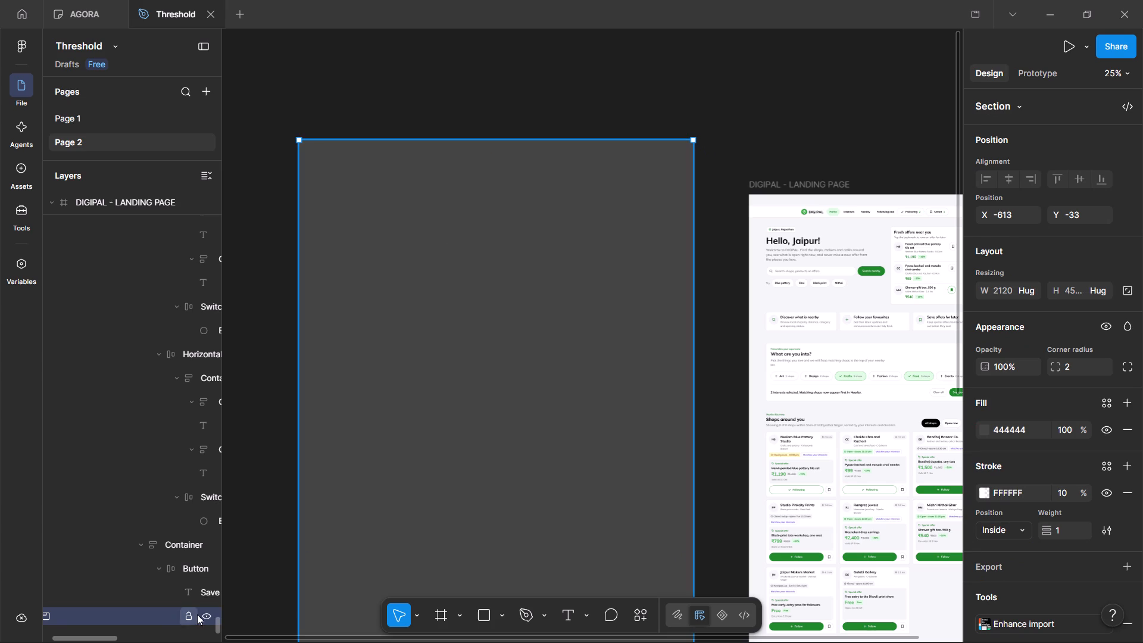
click(207, 617)
middle_drag(578, 334, 466, 358)
drag(458, 303, 417, 347)
Move the Main content frame slightly down and to the right, leaving a larger gap below the header.
middle_drag(821, 189, 607, 132)
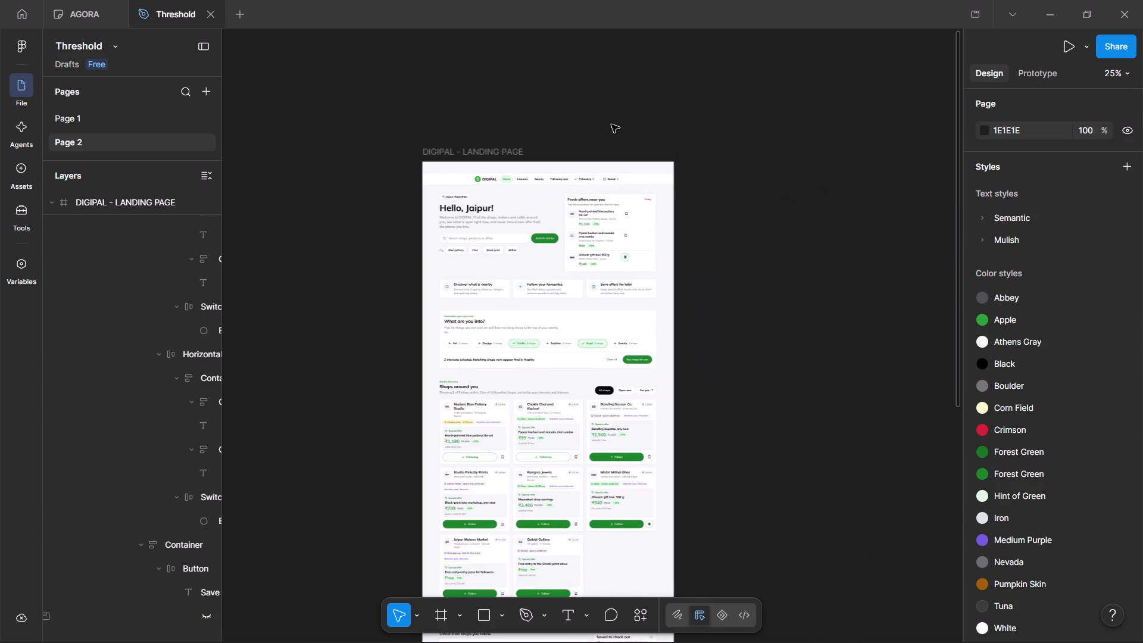
key(ctrl+plus)
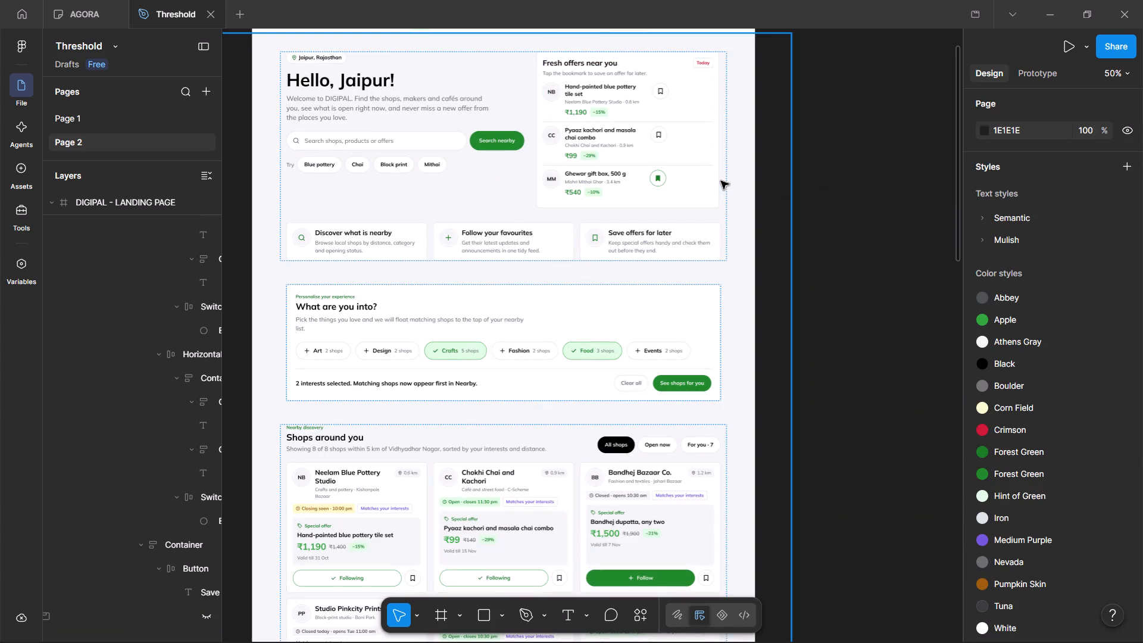
middle_drag(846, 455, 946, 569)
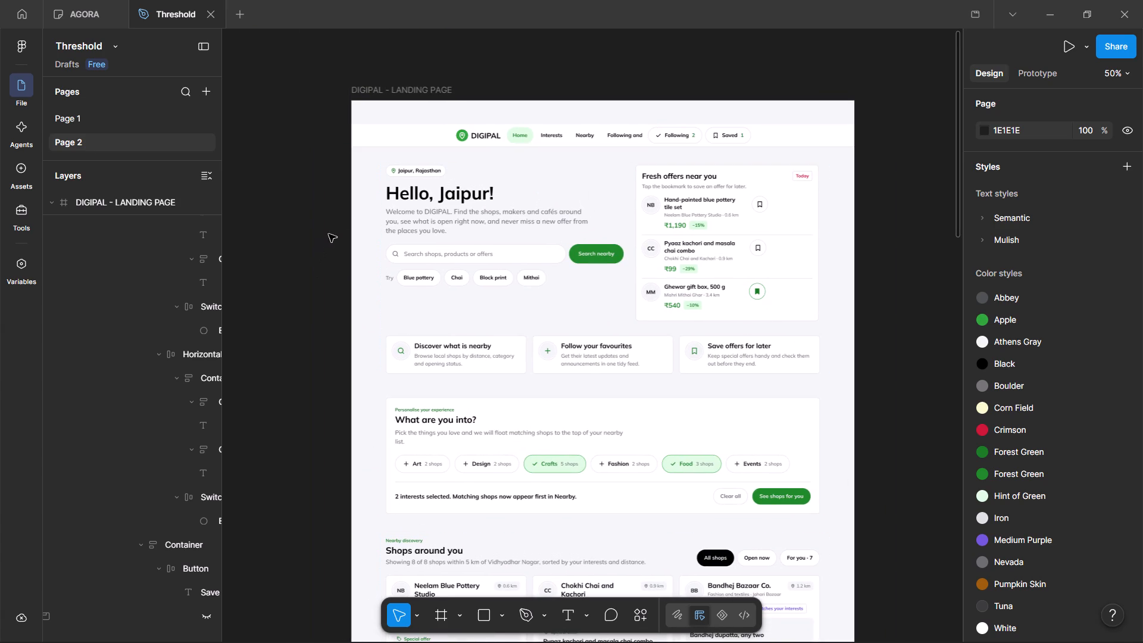
click(358, 213)
drag(604, 322, 610, 321)
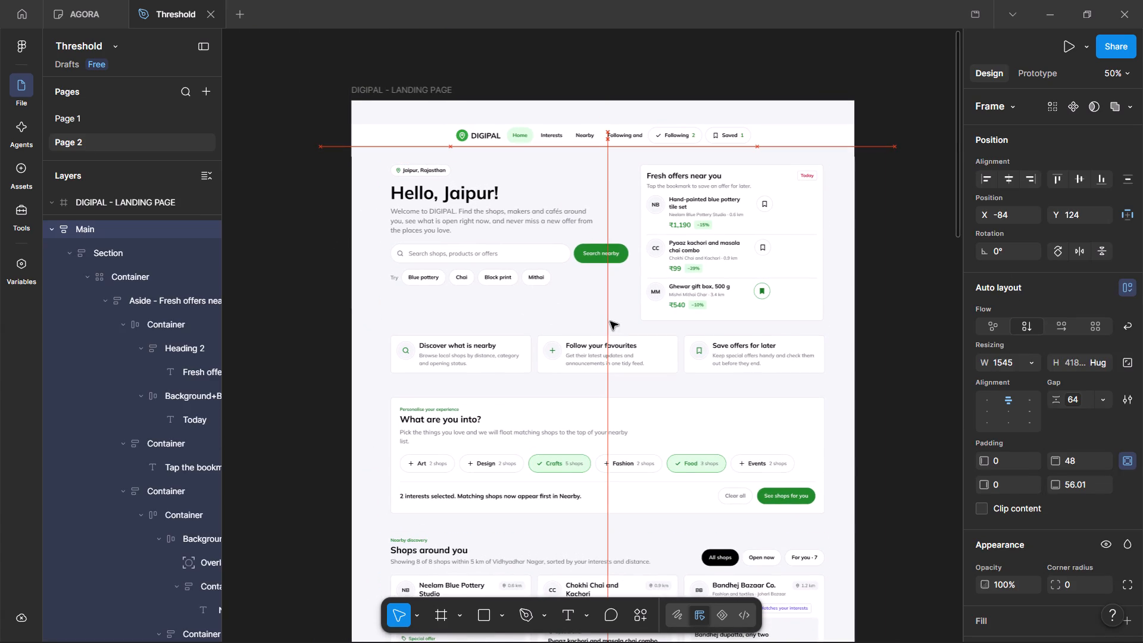
drag(610, 321, 608, 330)
click(730, 61)
Widen the Header frame on both sides to about 2094, fitting its whole navigation and aligning it with the page content.
click(598, 131)
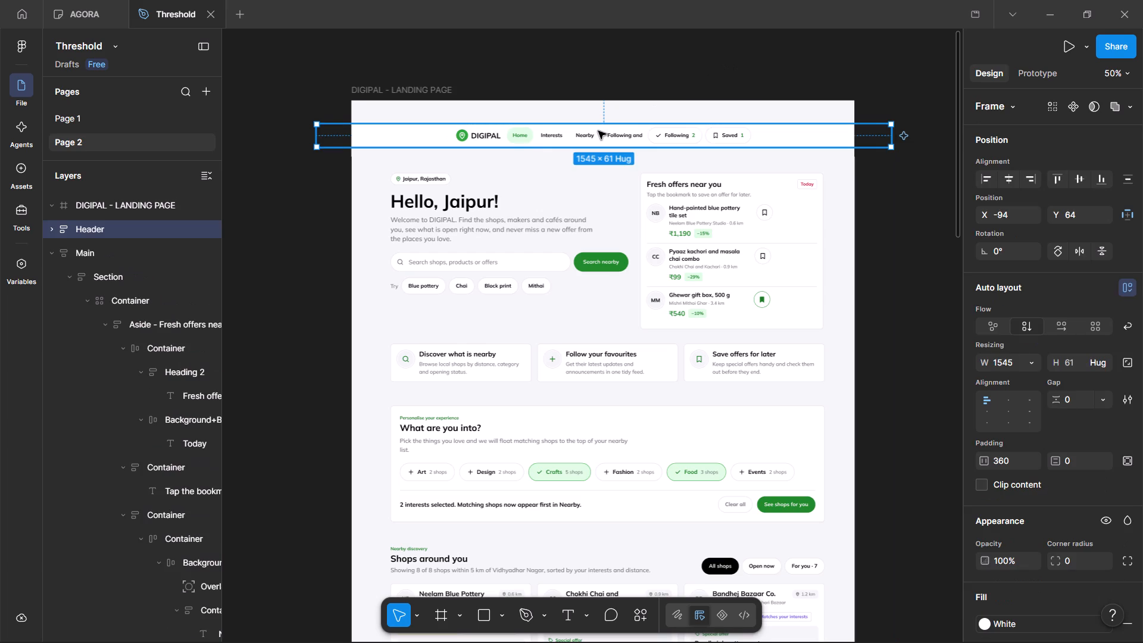
drag(318, 138, 281, 138)
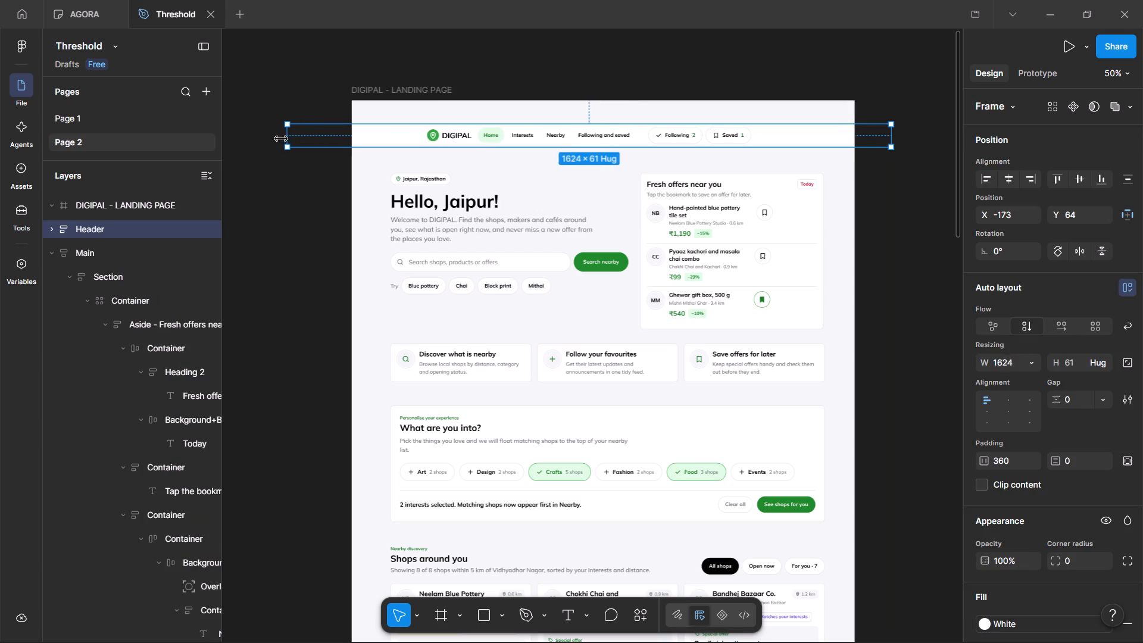
drag(281, 138, 232, 135)
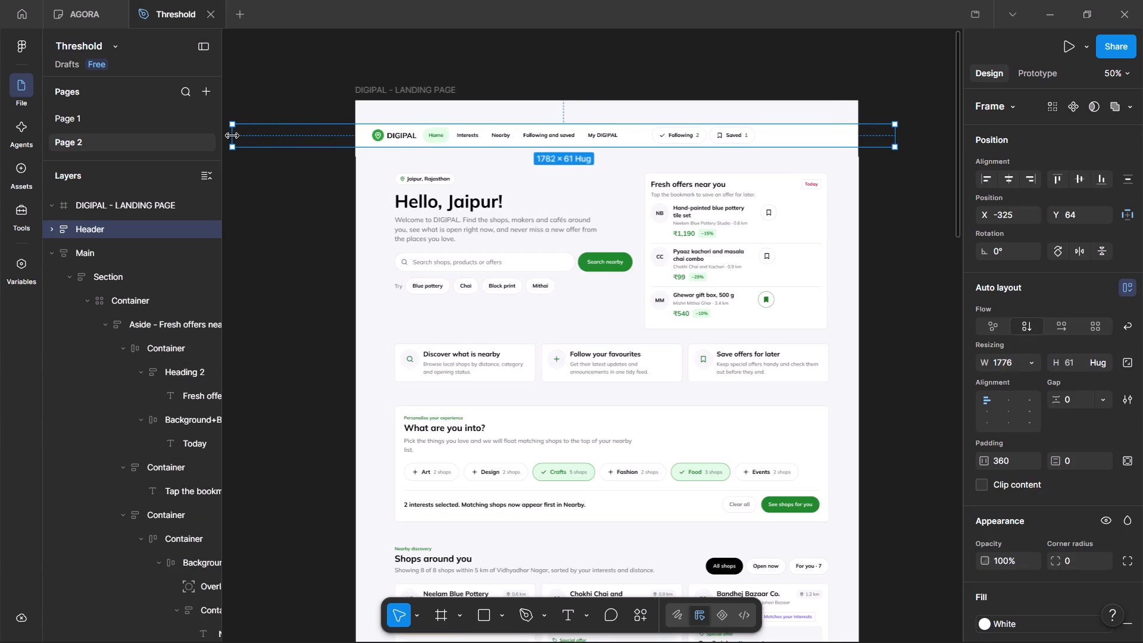
drag(232, 135, 258, 132)
drag(898, 137, 906, 137)
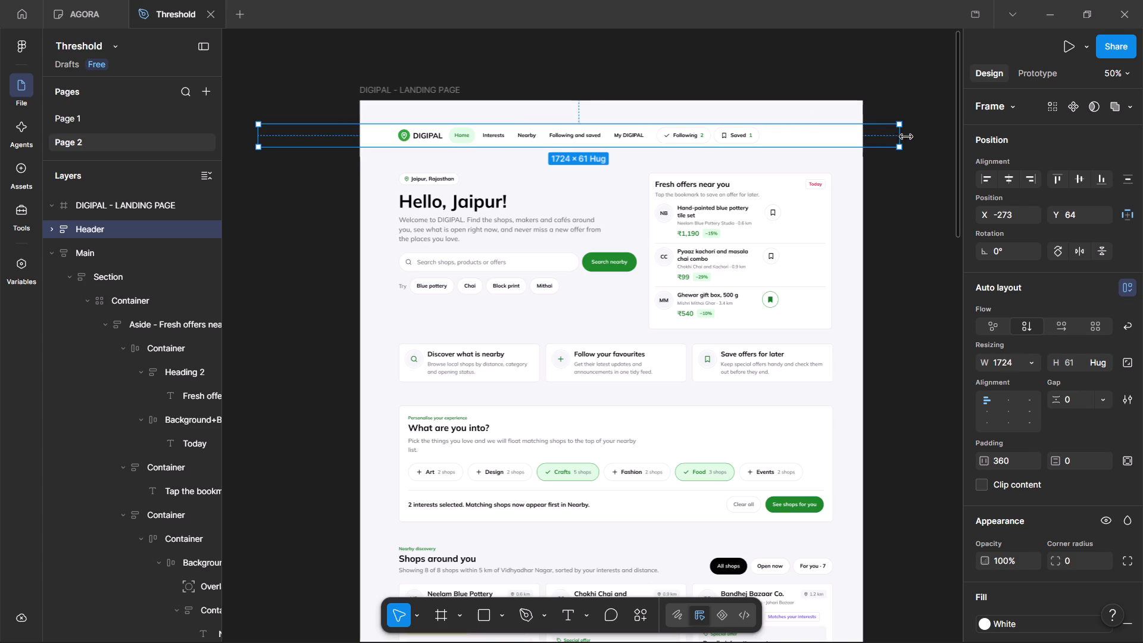
drag(906, 137, 934, 133)
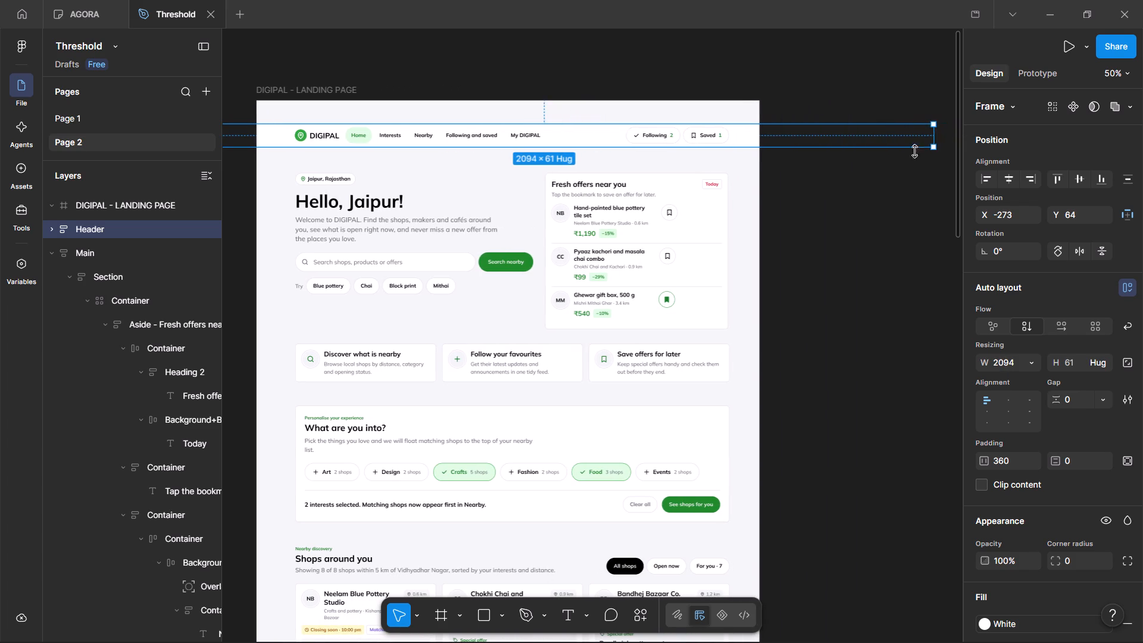
click(867, 228)
click(290, 135)
middle_drag(836, 302, 896, 305)
middle_drag(308, 92, 396, 128)
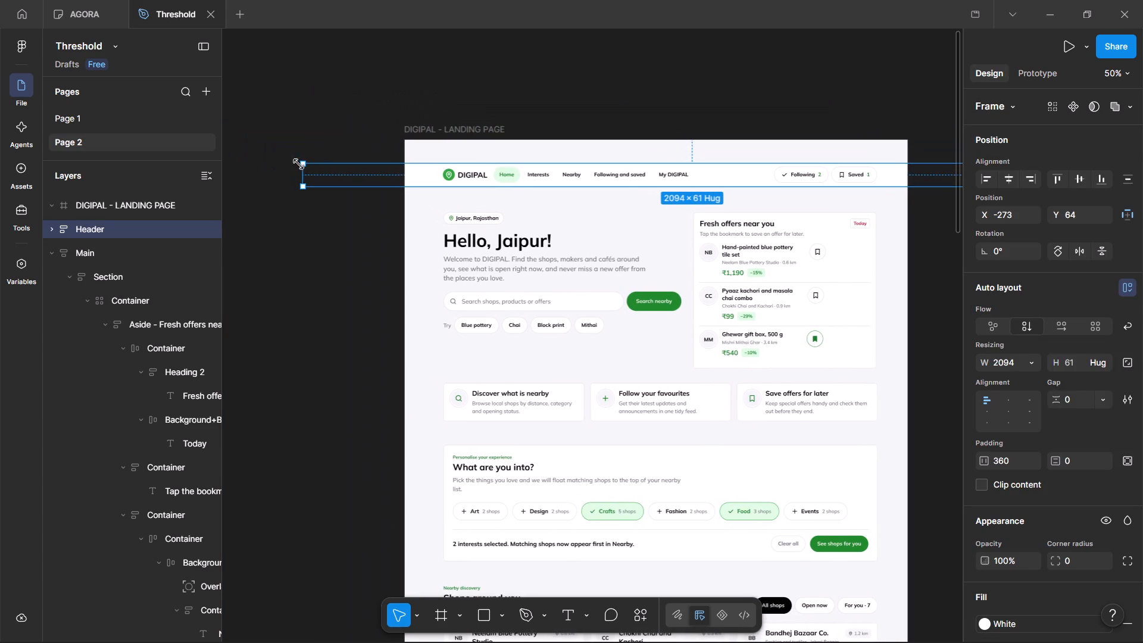
click(305, 175)
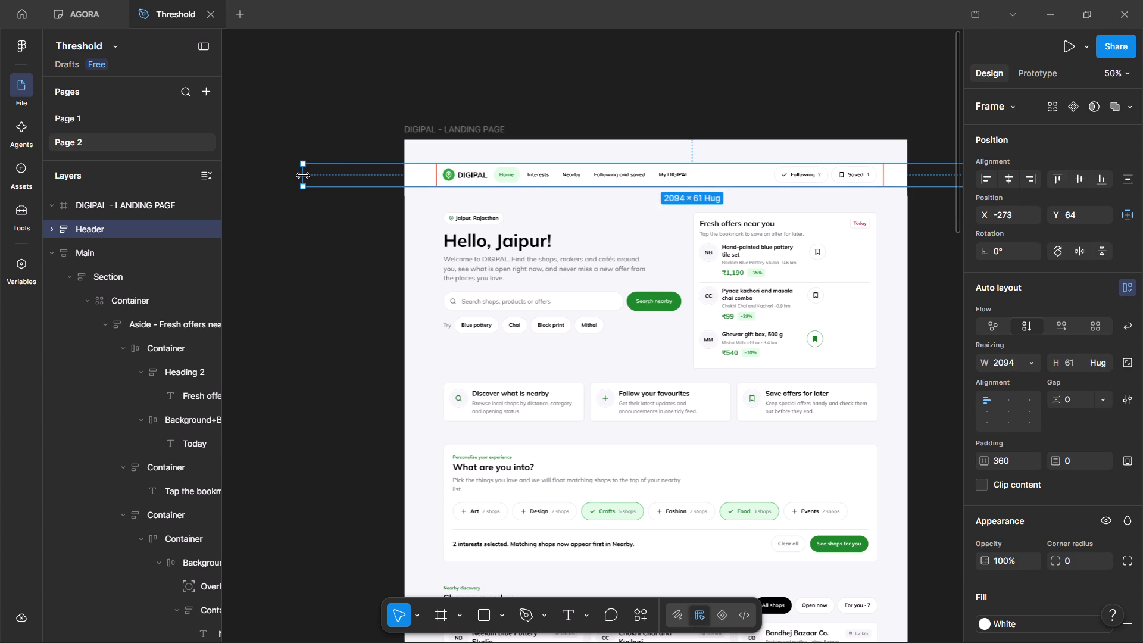
click(423, 64)
Preview the DIGIPAL - LANDING PAGE frame in presentation view, and close the preview.
middle_drag(649, 308, 446, 299)
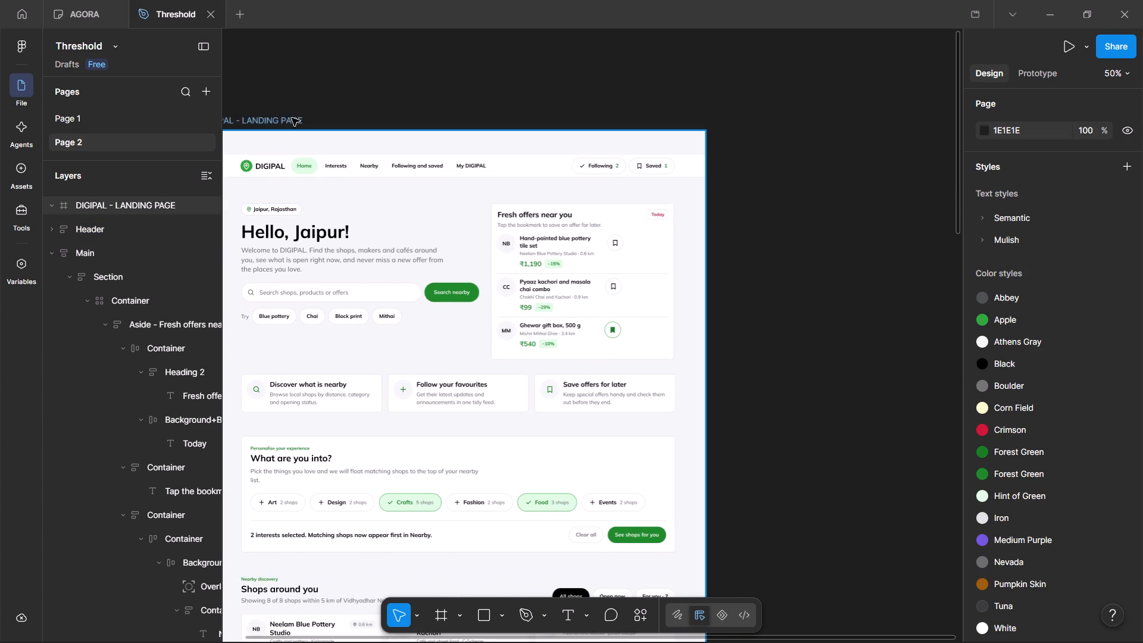
middle_drag(311, 106, 370, 102)
click(318, 120)
right_click(318, 120)
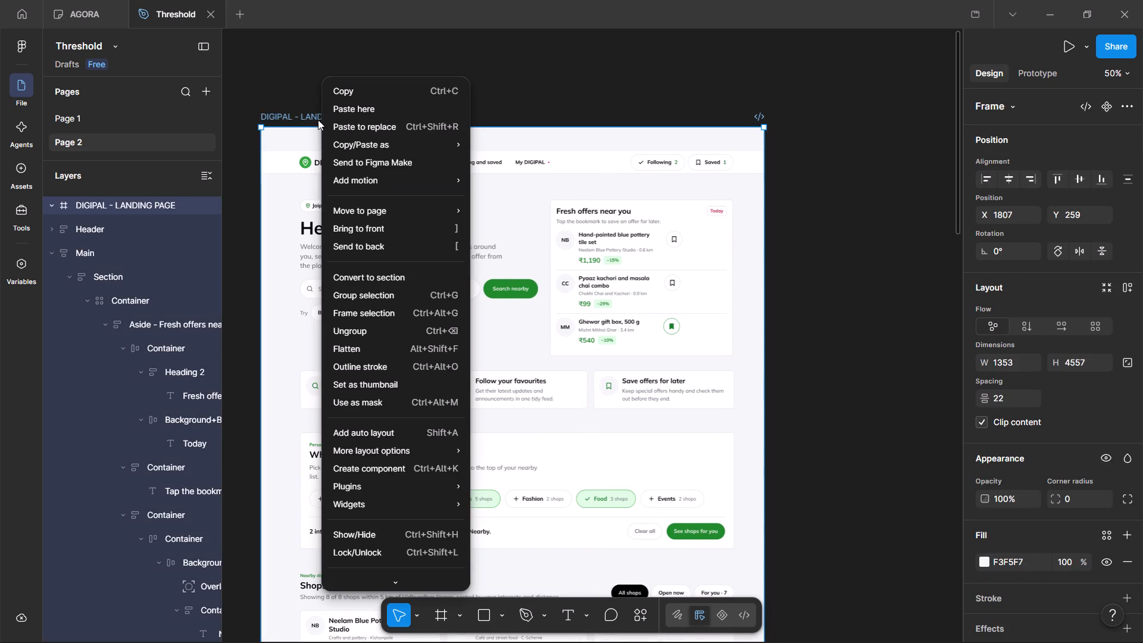
click(525, 93)
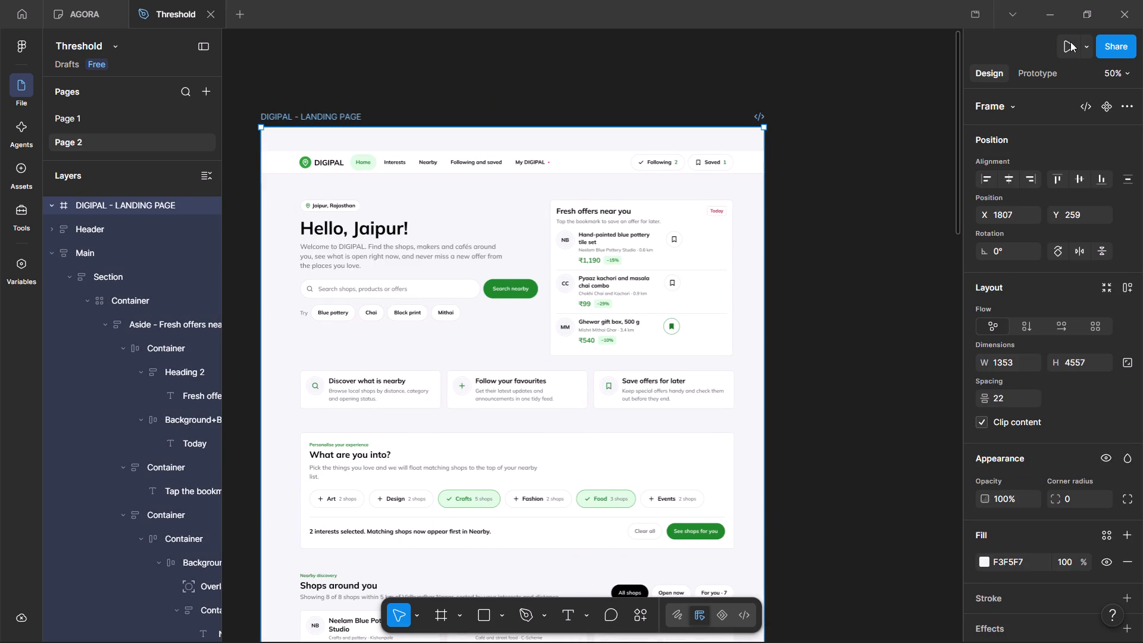
click(1070, 42)
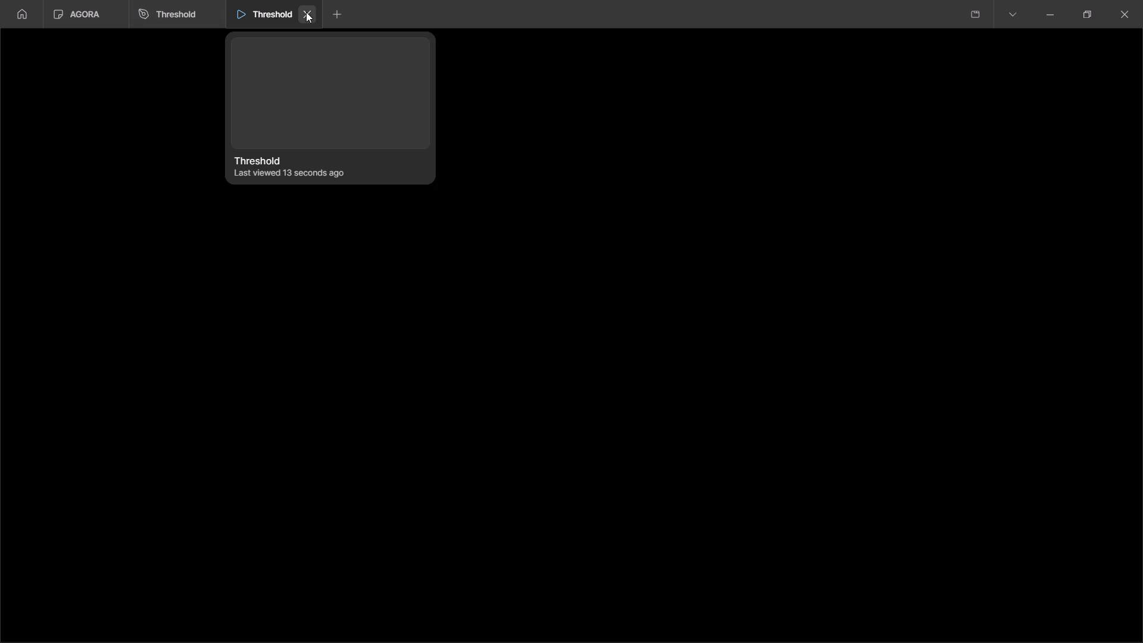
click(309, 10)
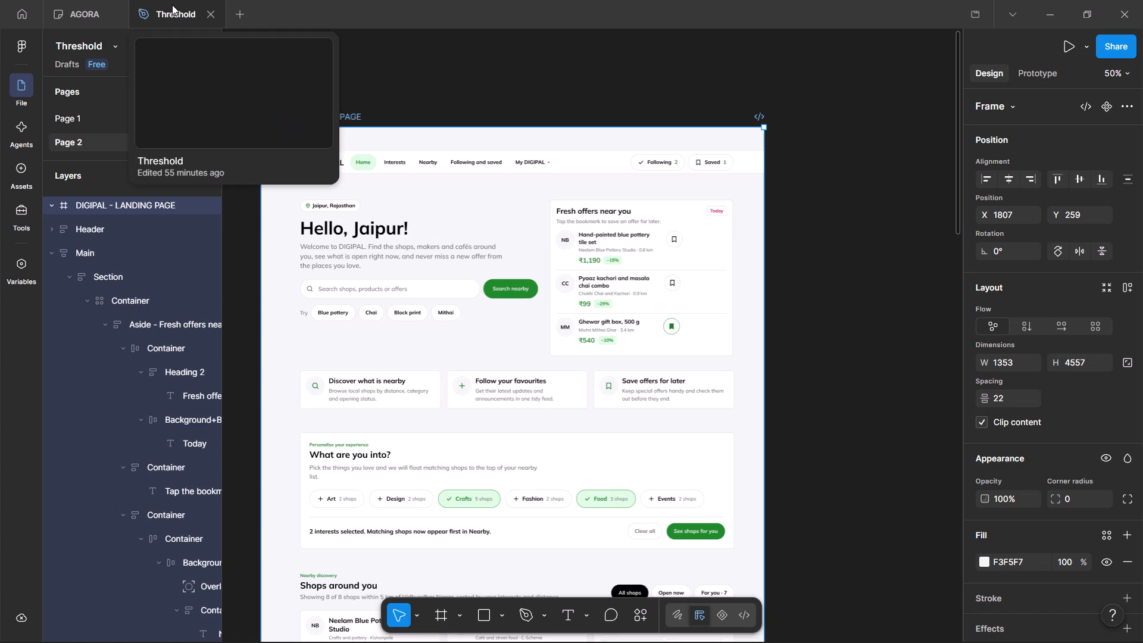
Check the prototype options of the DIGIPAL - LANDING PAGE frame and the prototype settings of Page 2.
click(492, 80)
click(309, 123)
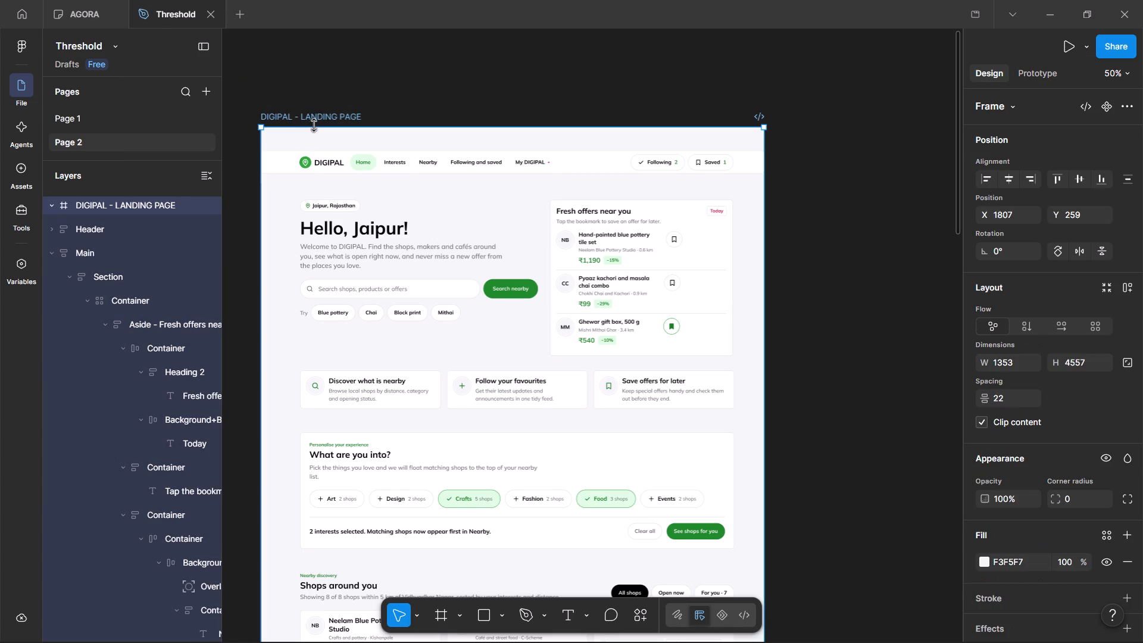
click(1038, 74)
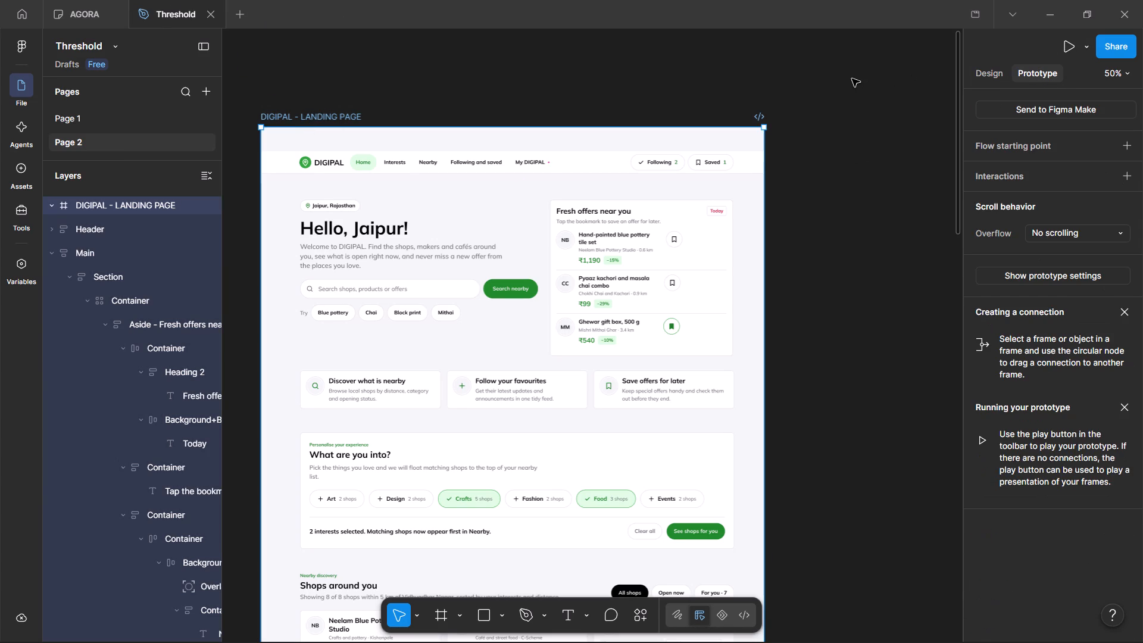
click(852, 79)
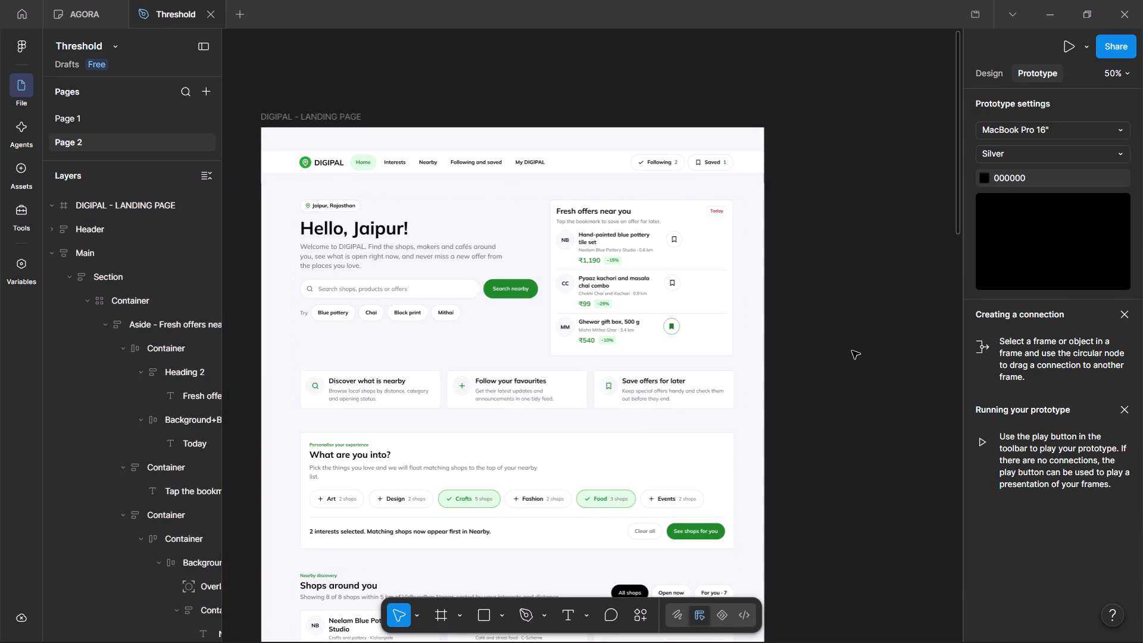
Review the rebuilt landing page from the header through the shop cards and saved offers to the account settings.
middle_drag(804, 379, 846, 337)
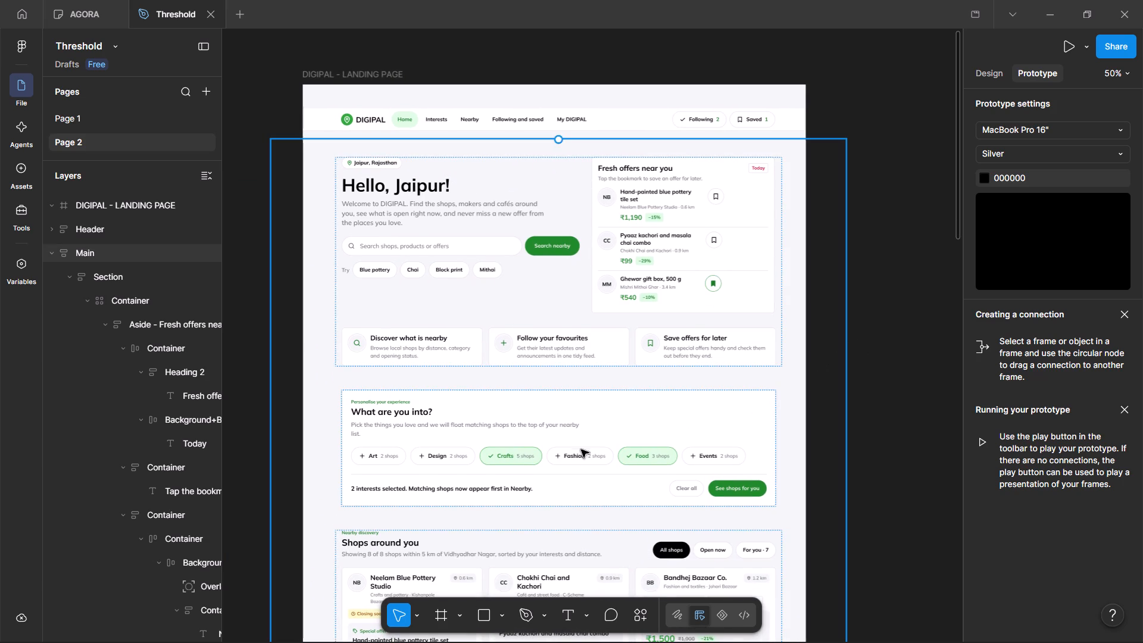
key(ctrl+plus)
key(ctrl+plus)
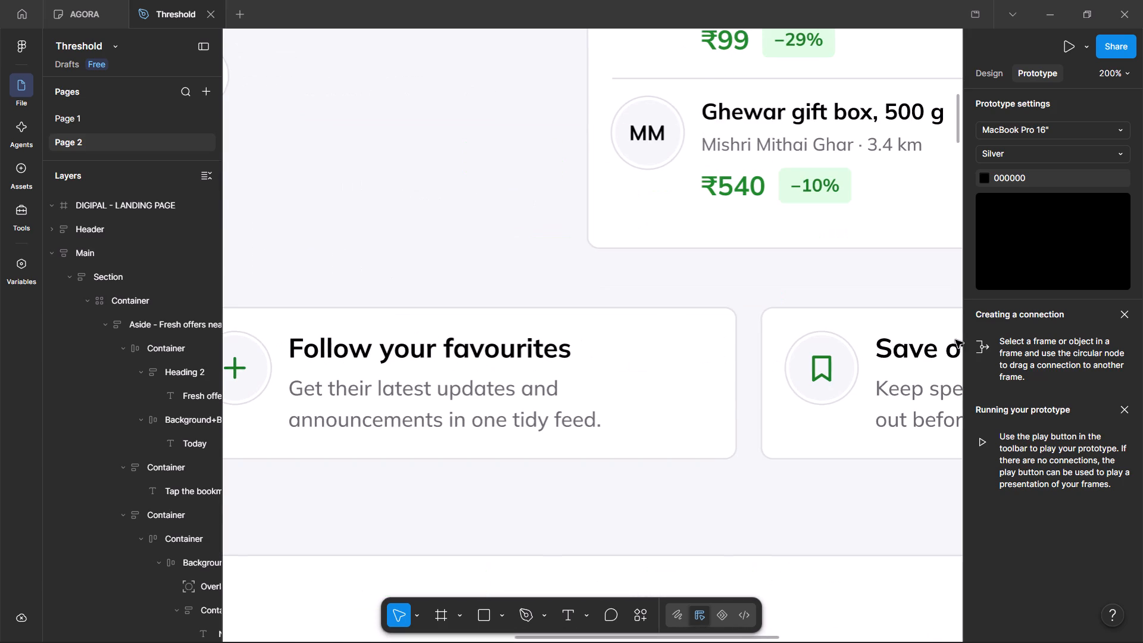
key(ctrl+minus)
key(ctrl+minus)
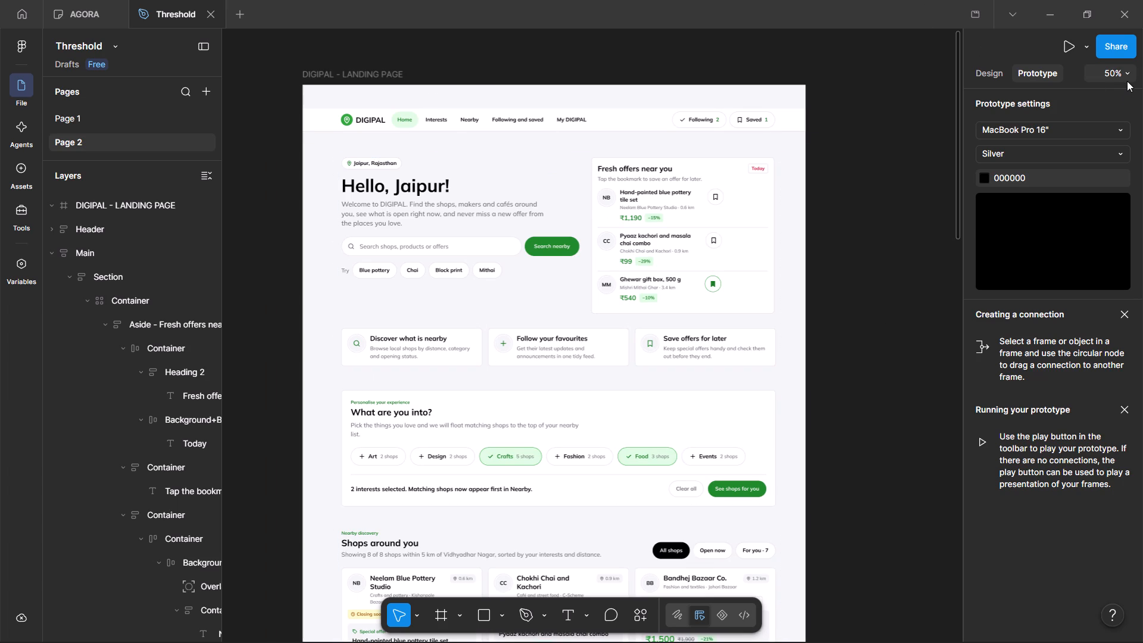
scroll(844, 370, down, 2)
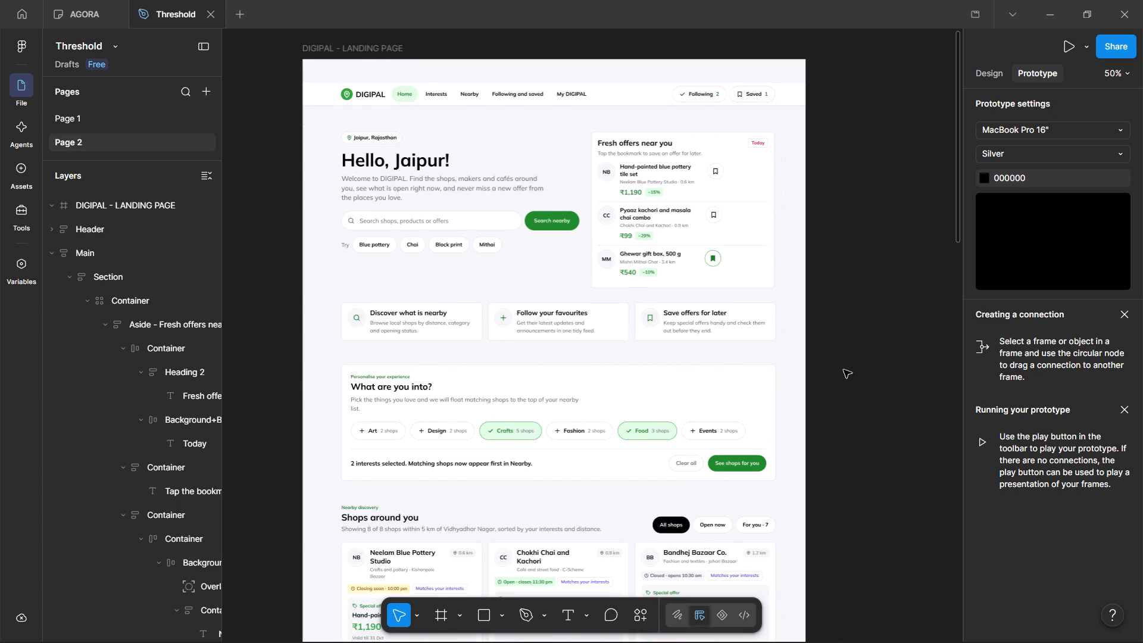
scroll(843, 376, down, 13)
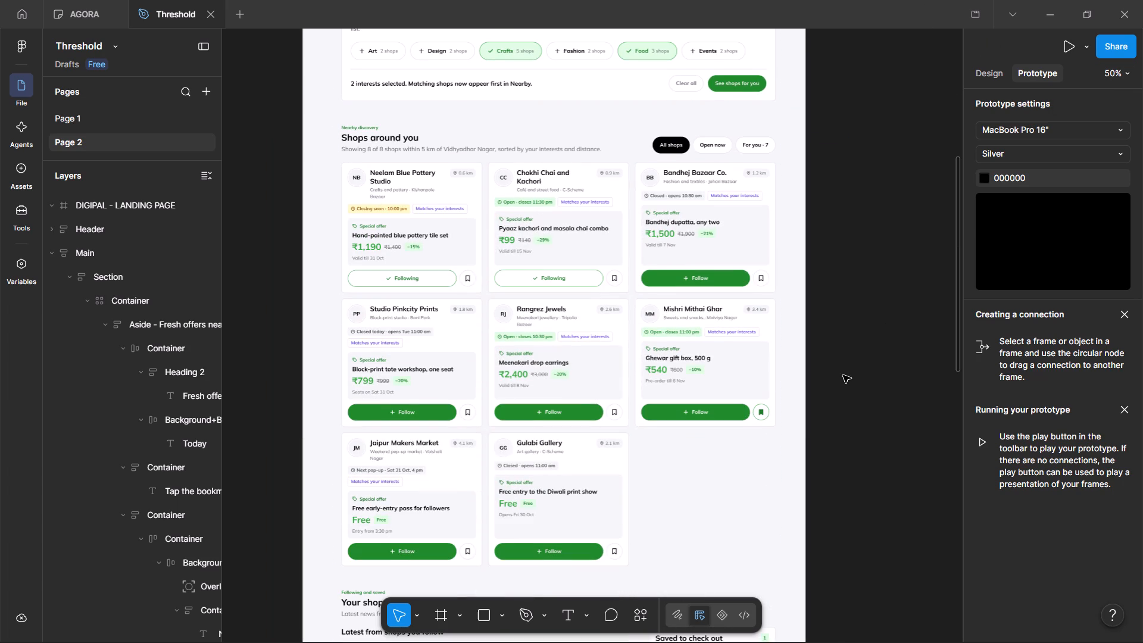
scroll(845, 370, down, 3)
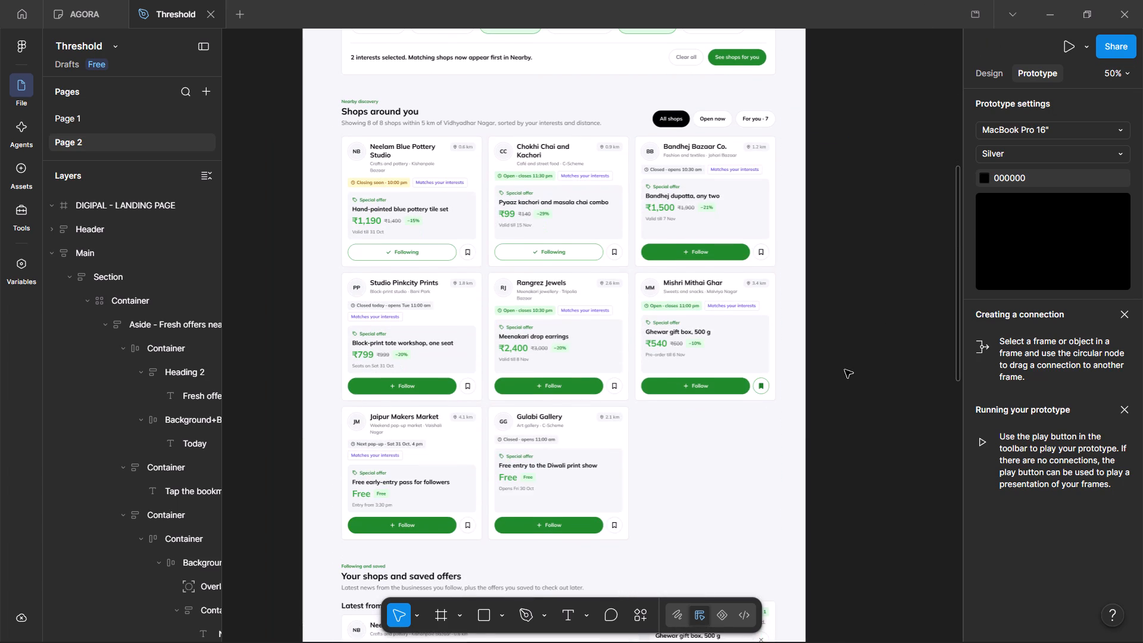
scroll(845, 370, down, 16)
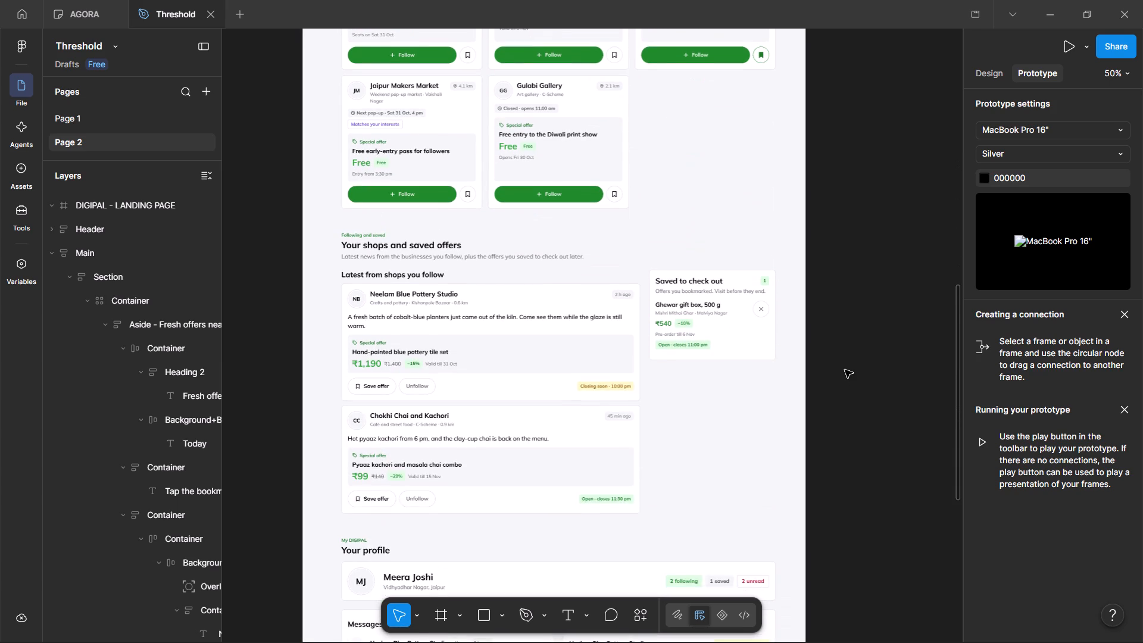
scroll(845, 370, down, 9)
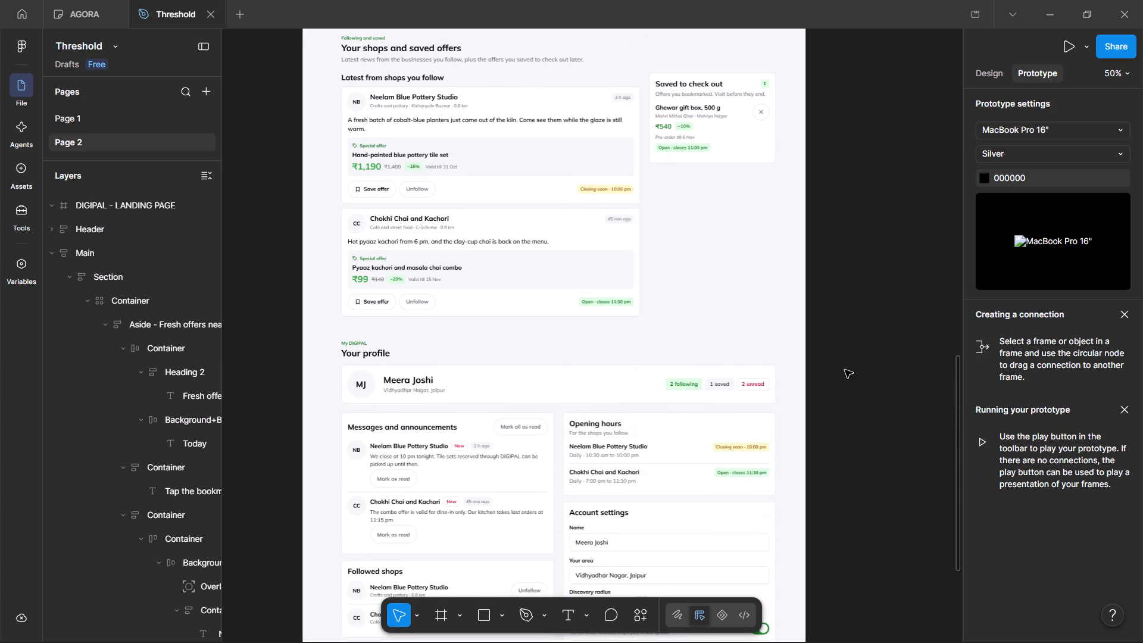
scroll(845, 370, down, 7)
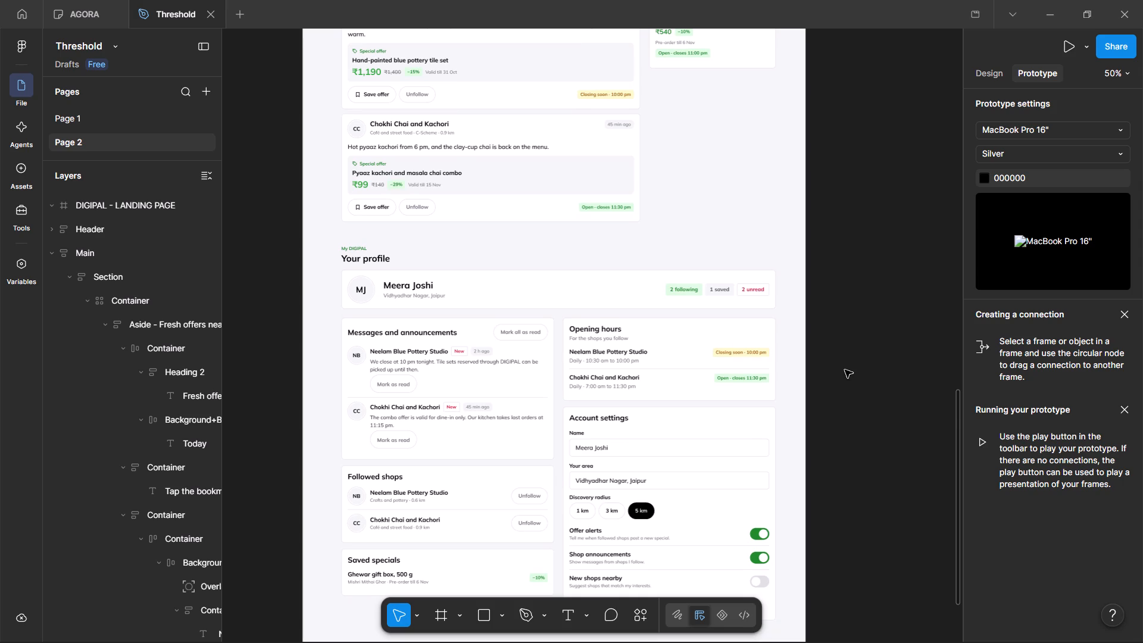
scroll(845, 370, down, 4)
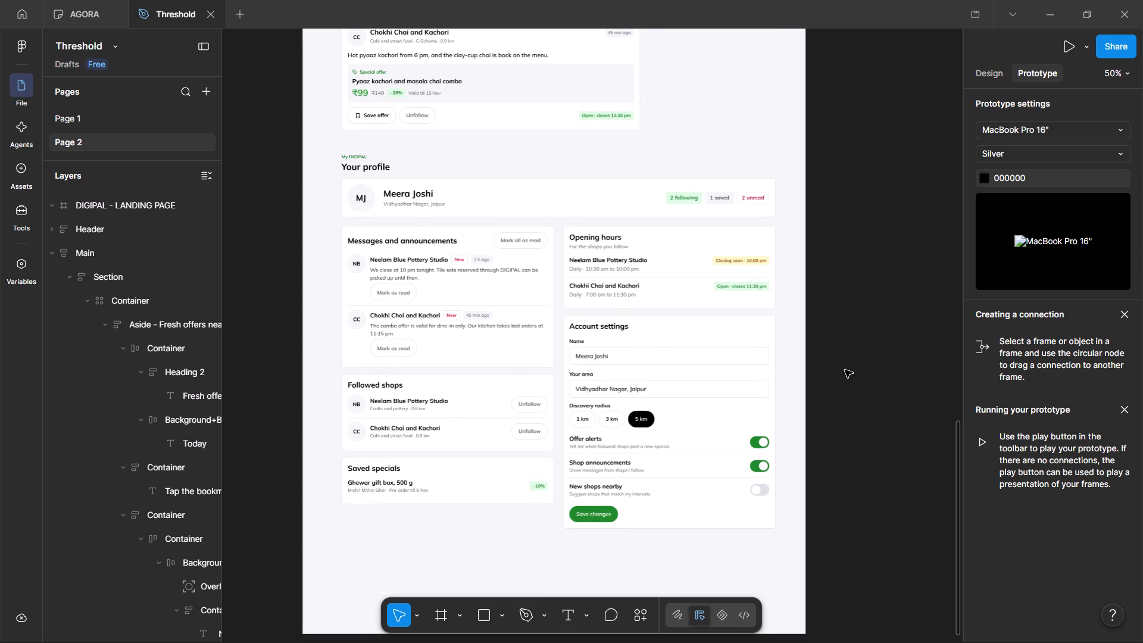
scroll(845, 370, up, 15)
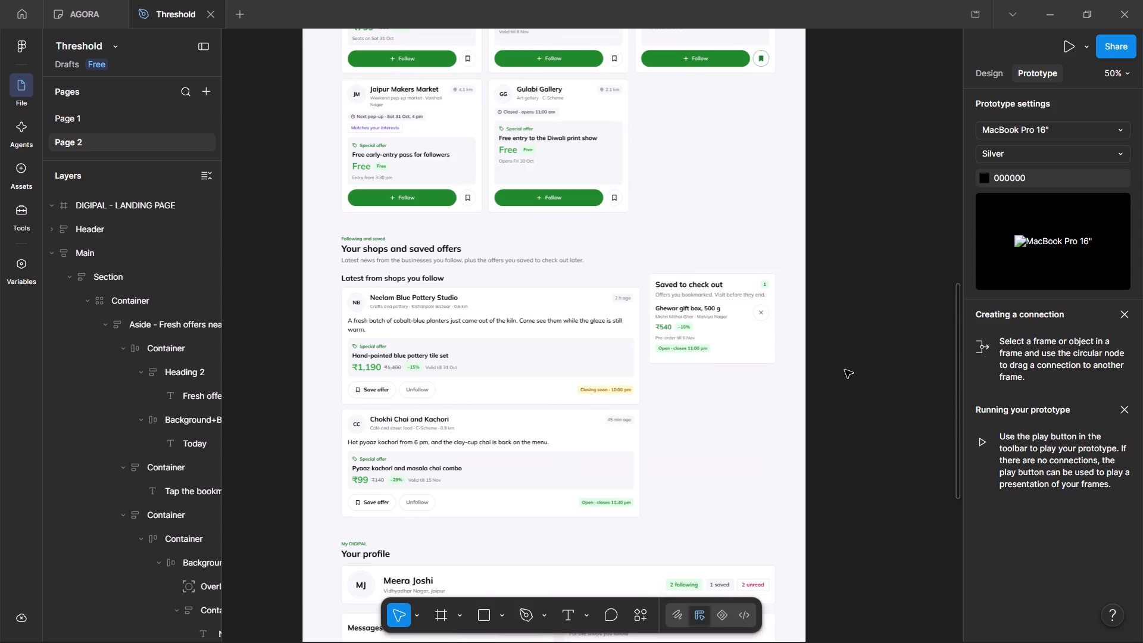
scroll(845, 370, up, 16)
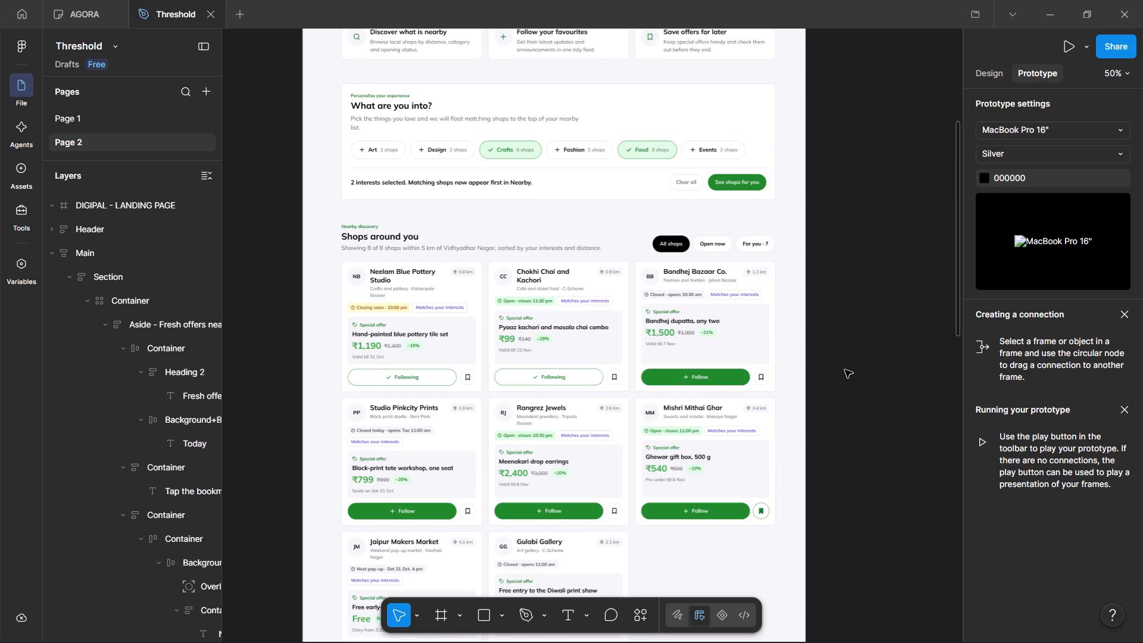
scroll(845, 370, up, 16)
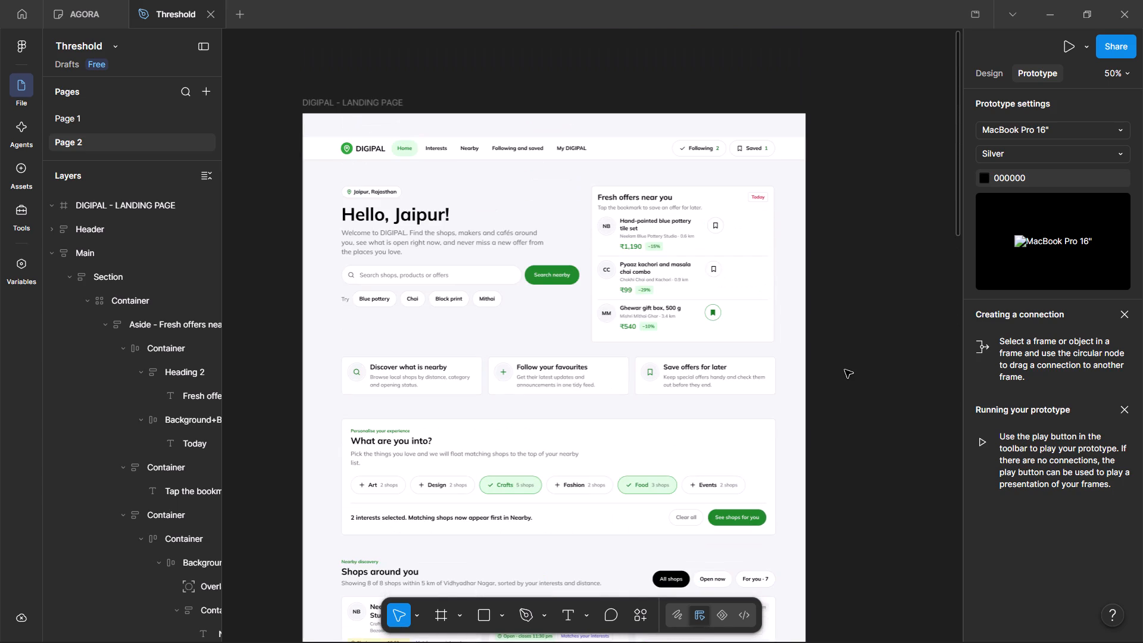
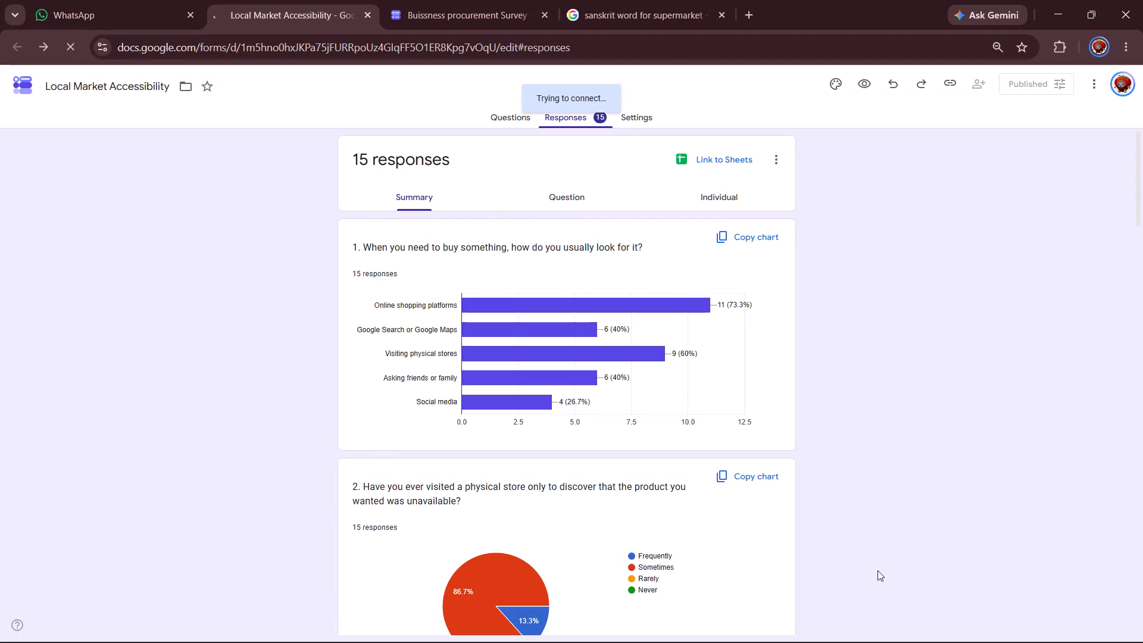
Review the response summary charts of the Local Market Accessibility form.
click(581, 116)
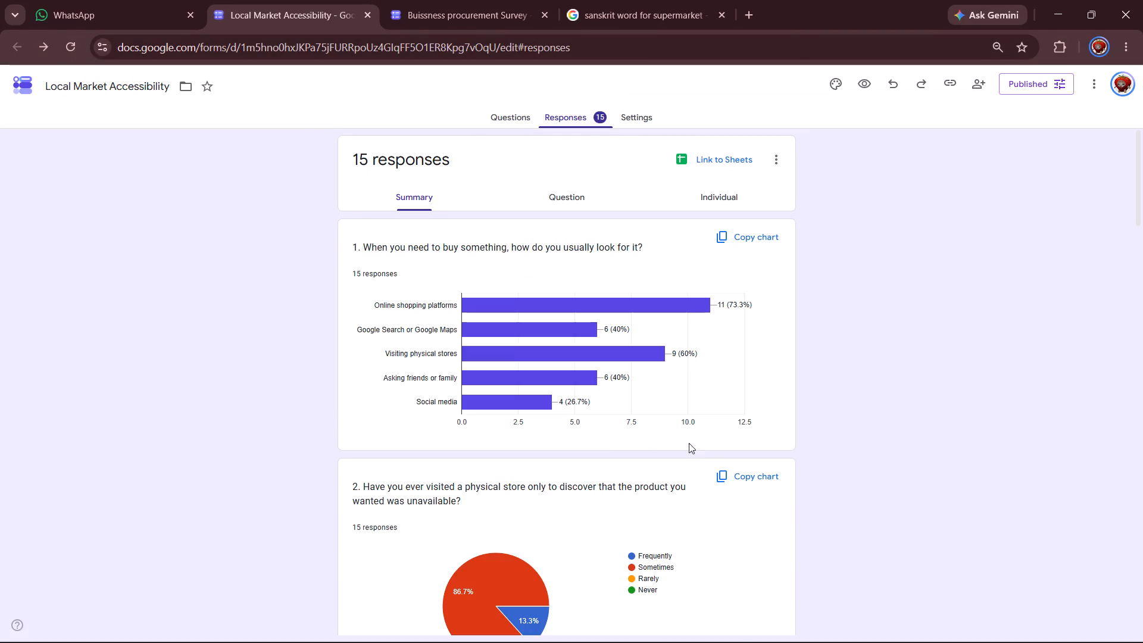
scroll(877, 430, down, 4)
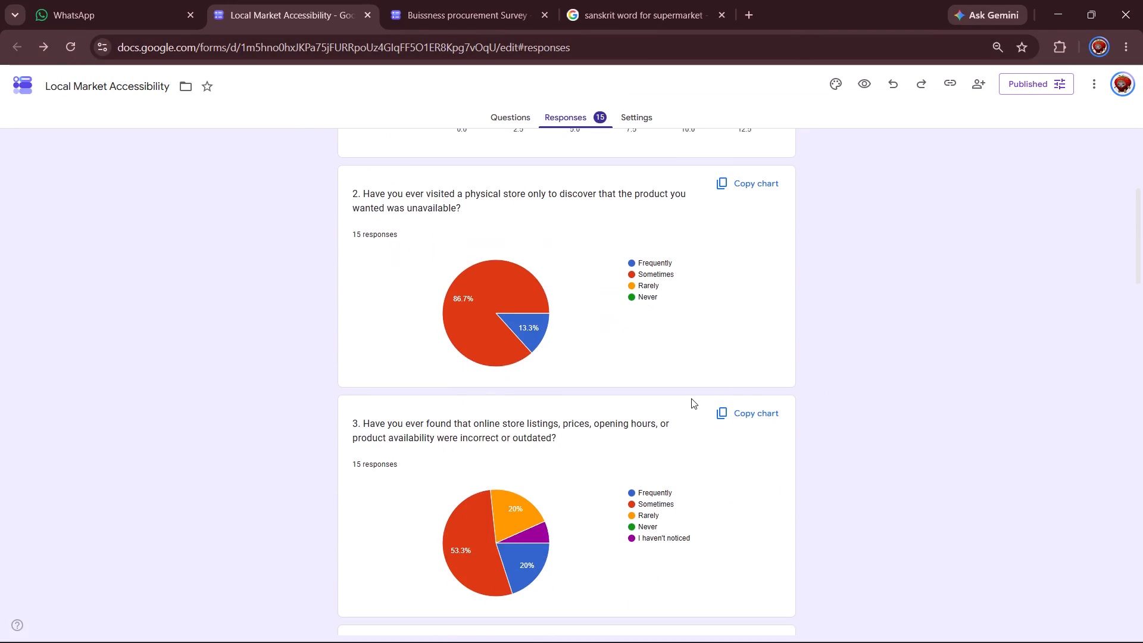
scroll(691, 398, up, 4)
Read the Sthānīya API project blueprint in the supermarket search chat, covering its framework, character personas and three-screen layout strategy.
click(614, 0)
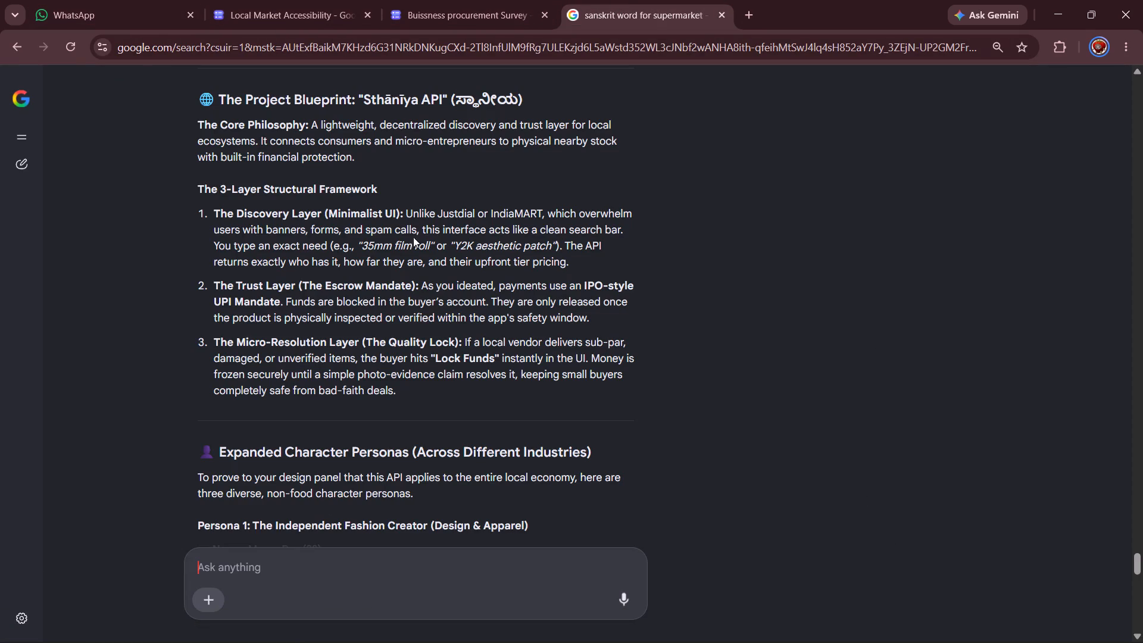
scroll(414, 239, up, 1)
scroll(459, 313, down, 2)
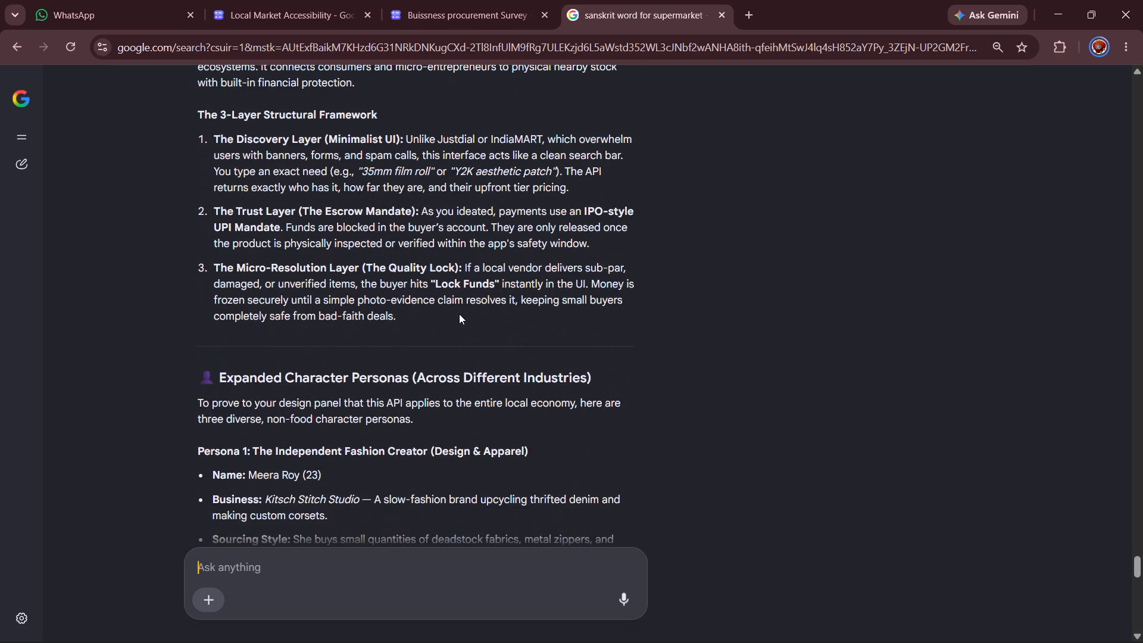
scroll(459, 314, up, 2)
scroll(459, 314, down, 12)
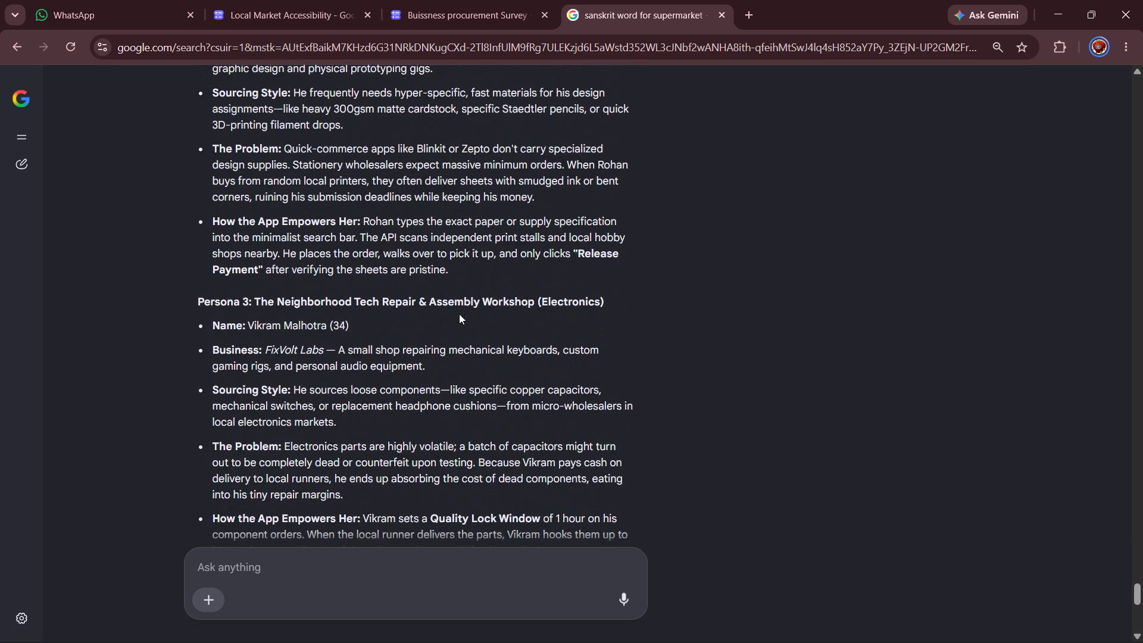
scroll(459, 314, down, 14)
scroll(459, 314, up, 1)
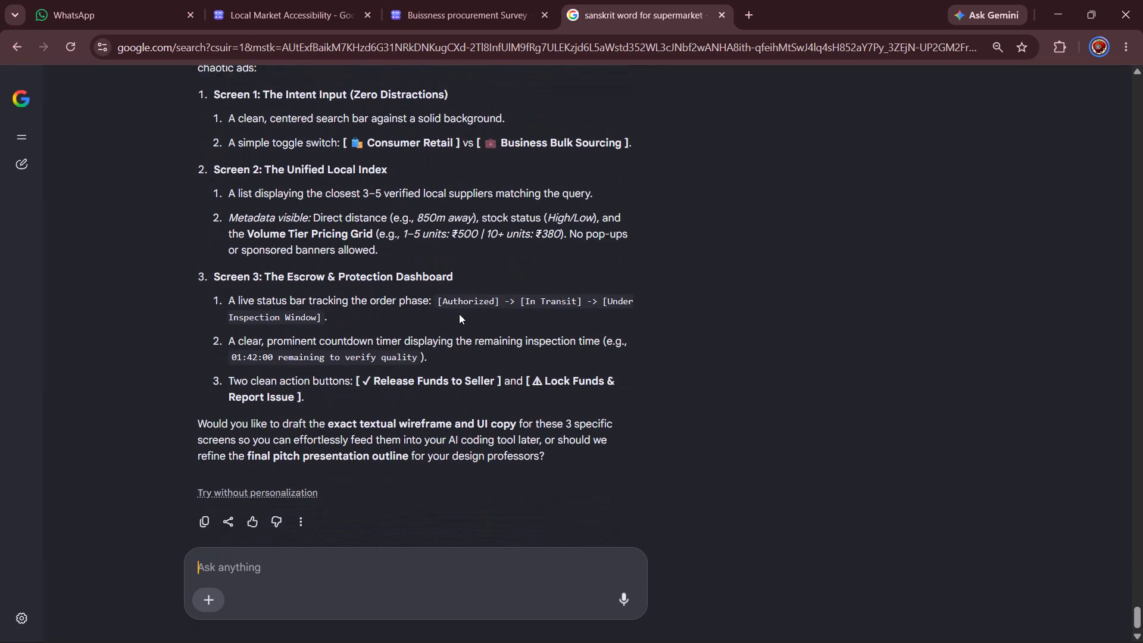
scroll(459, 314, up, 3)
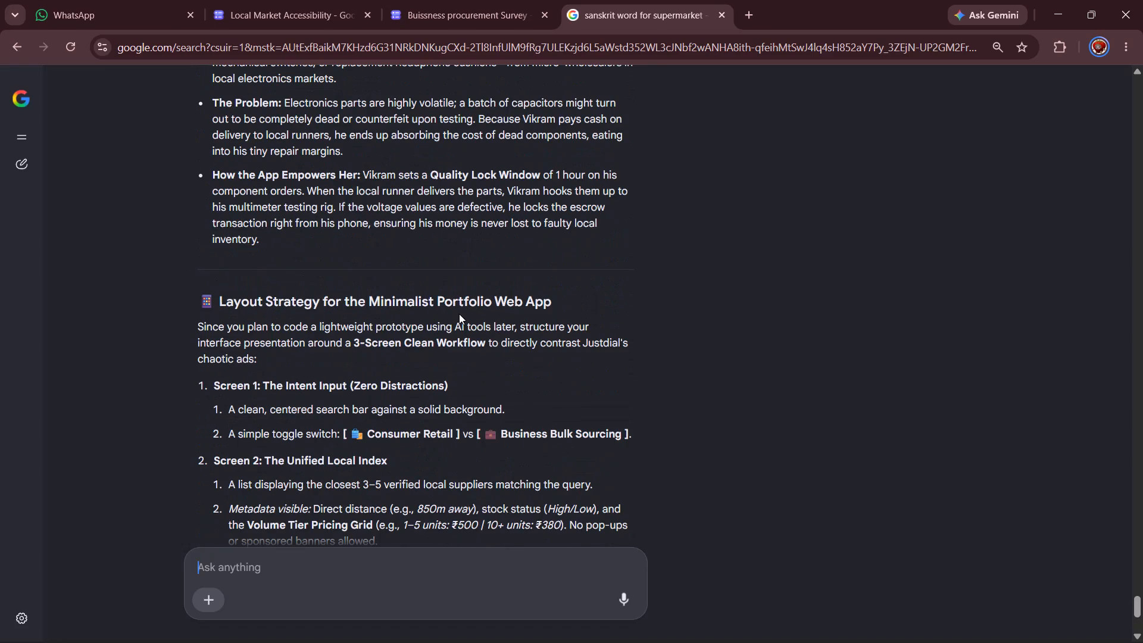
scroll(459, 314, up, 7)
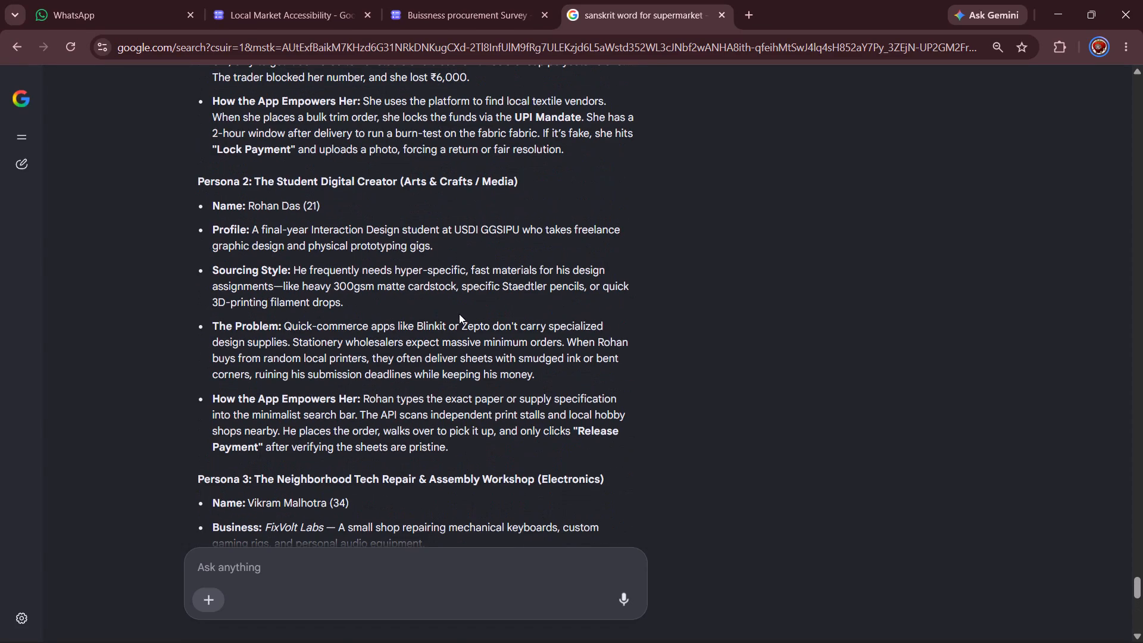
scroll(459, 314, up, 3)
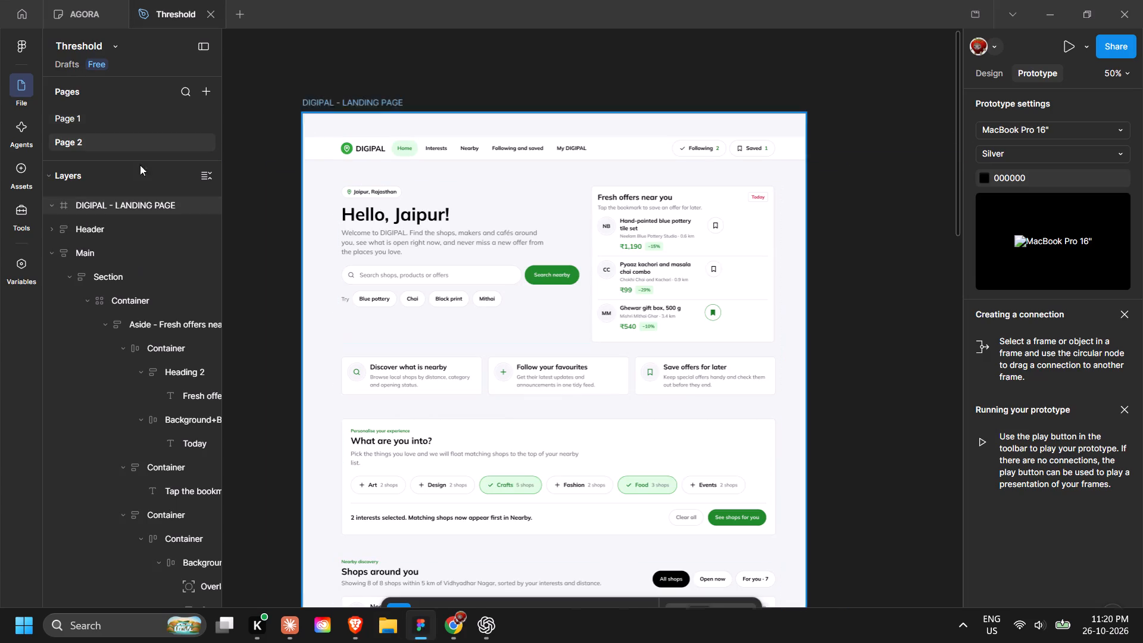
click(480, 25)
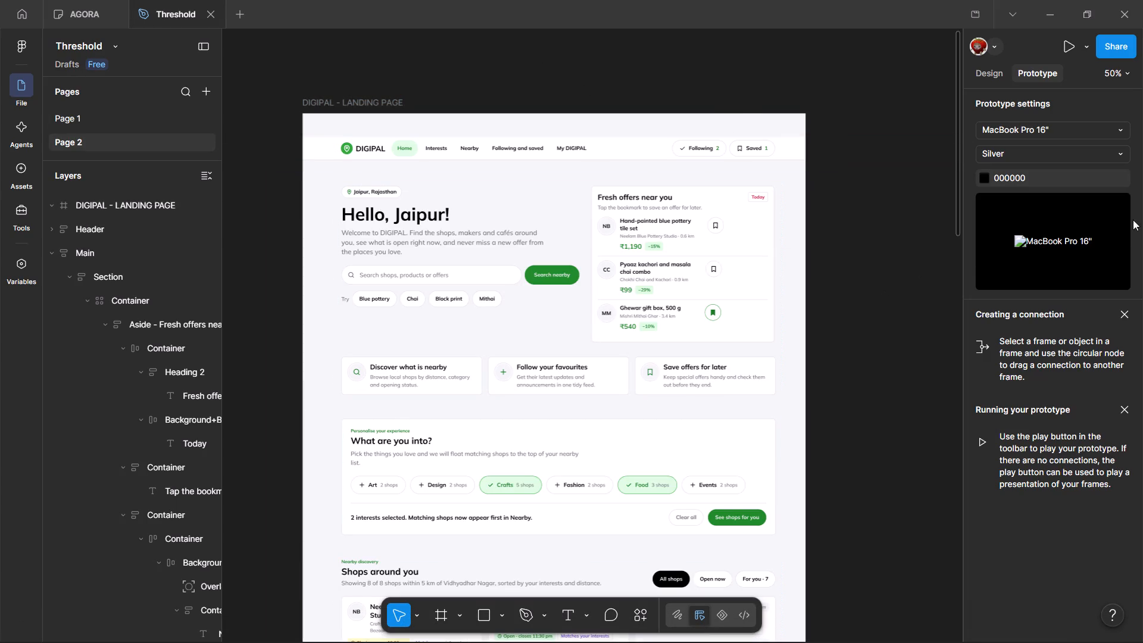
click(1127, 307)
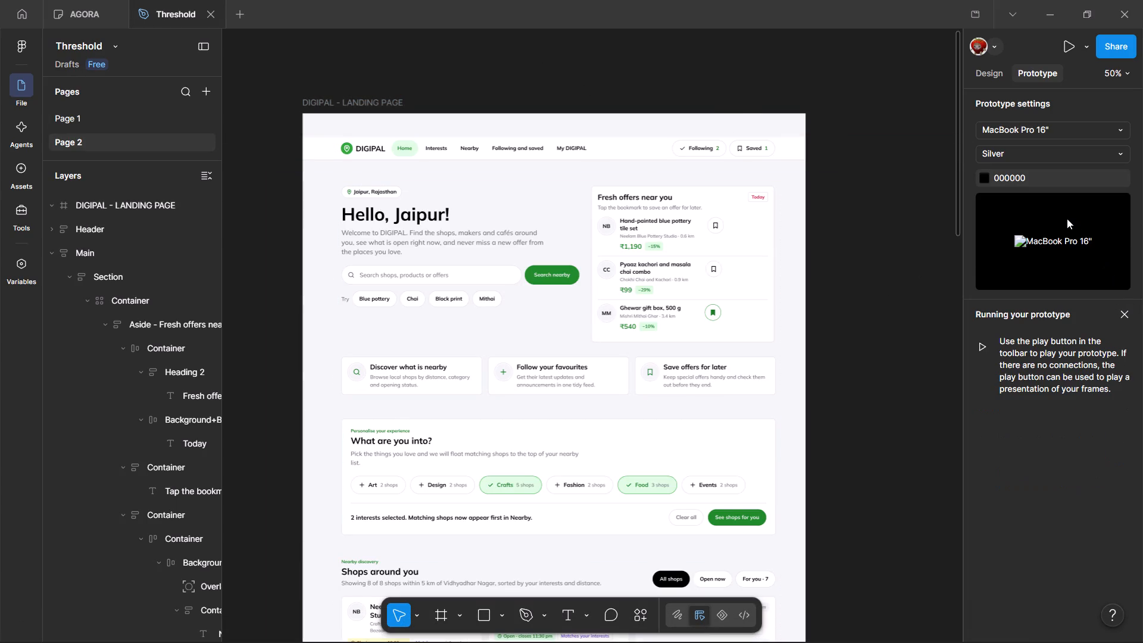
Preview the DIGIPAL - LANDING PAGE frame in presentation view and try zooming the device to fill the screen.
click(992, 64)
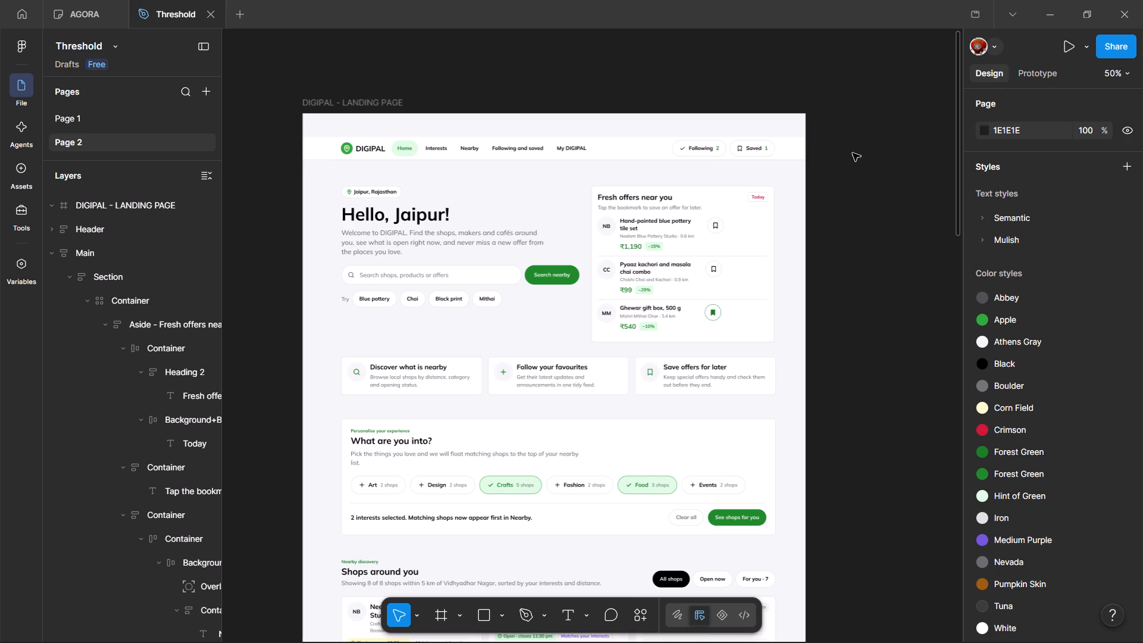
click(364, 103)
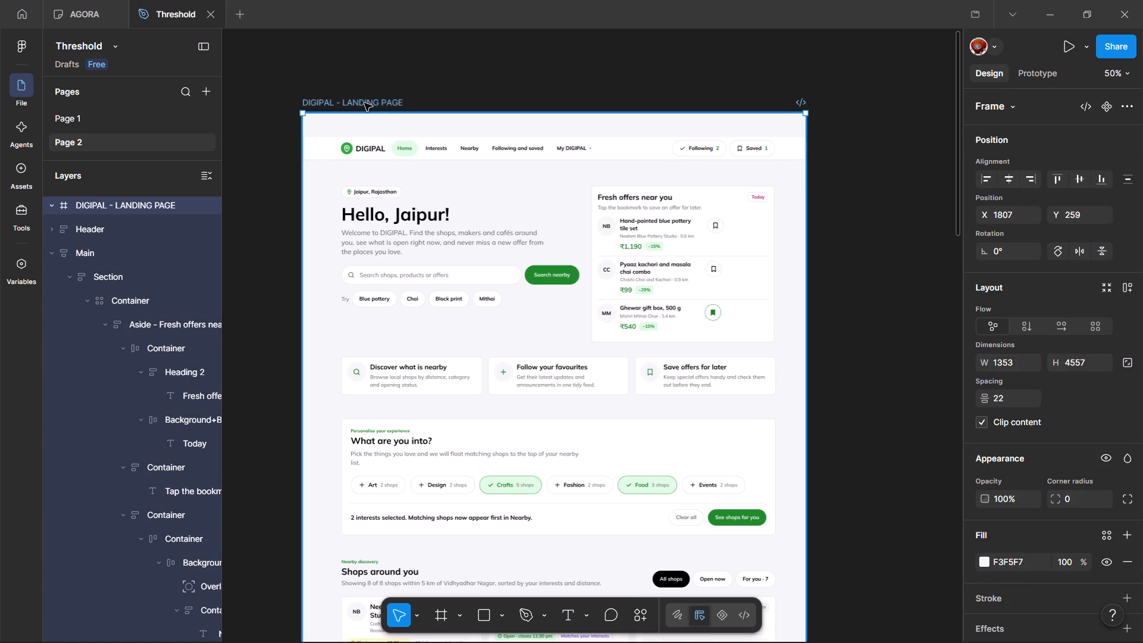
click(1022, 71)
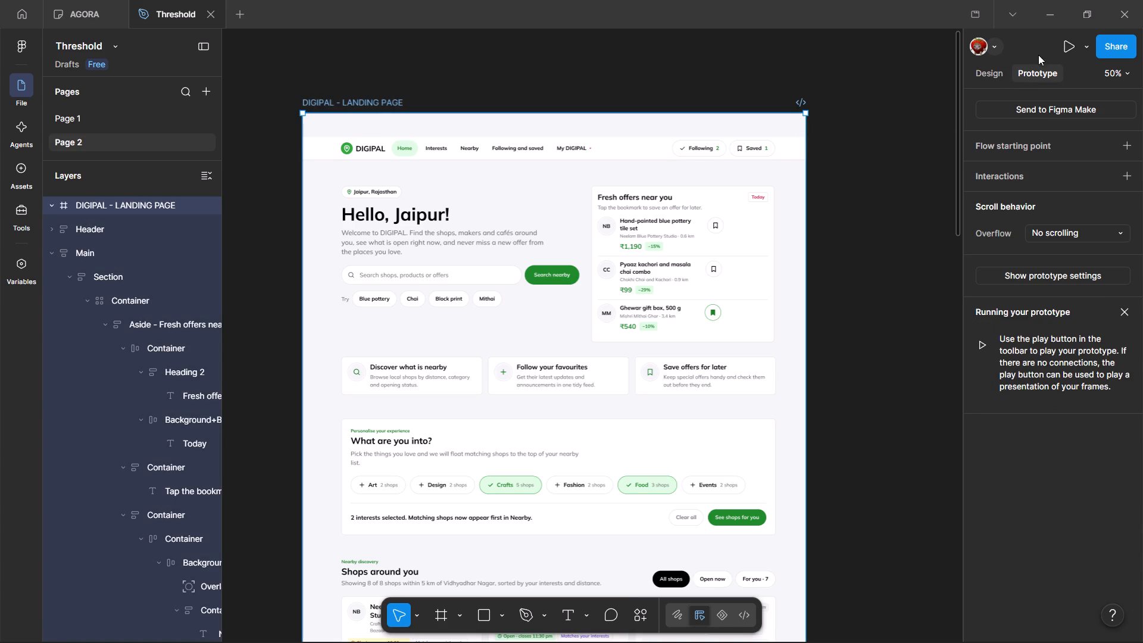
click(1067, 39)
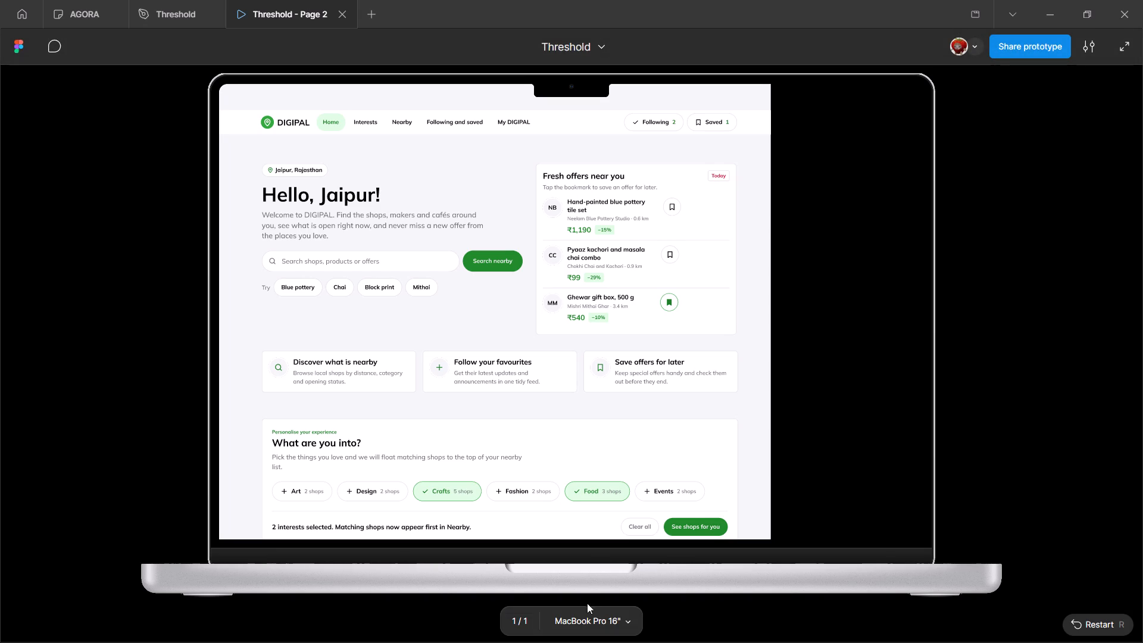
click(590, 614)
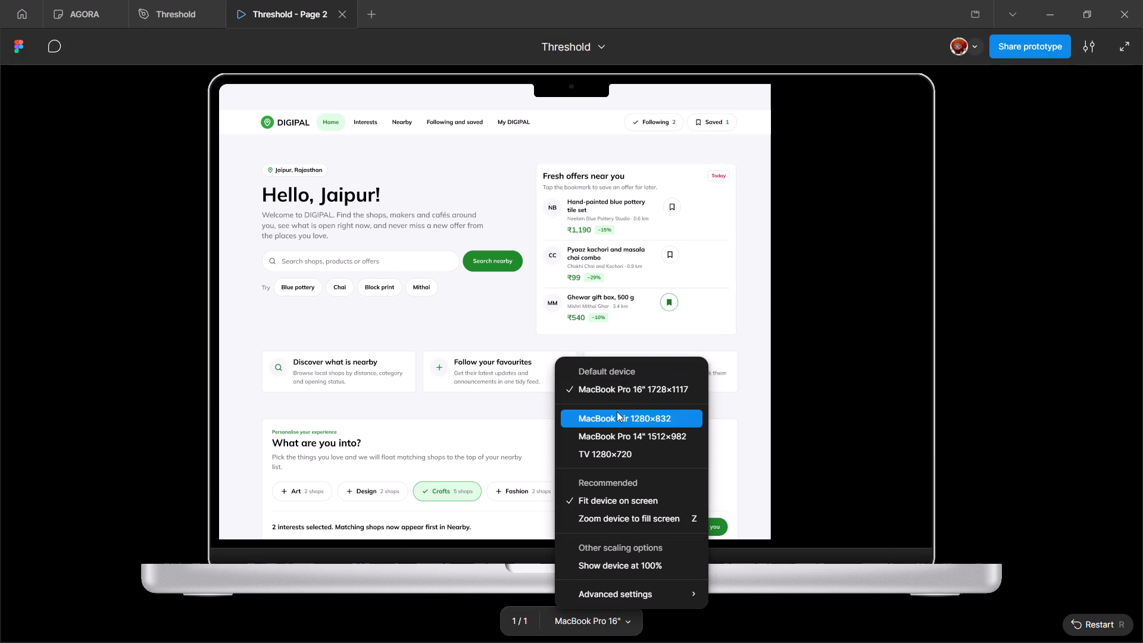
click(629, 517)
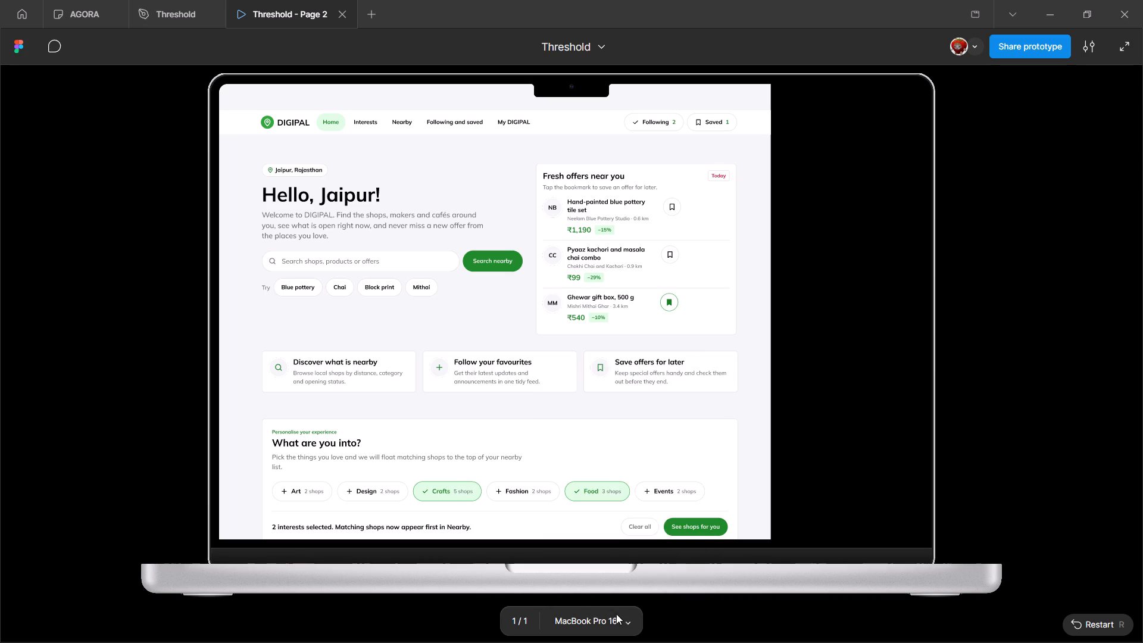
Set the presentation preview's device to MacBook Air 1280×832.
click(616, 616)
click(630, 421)
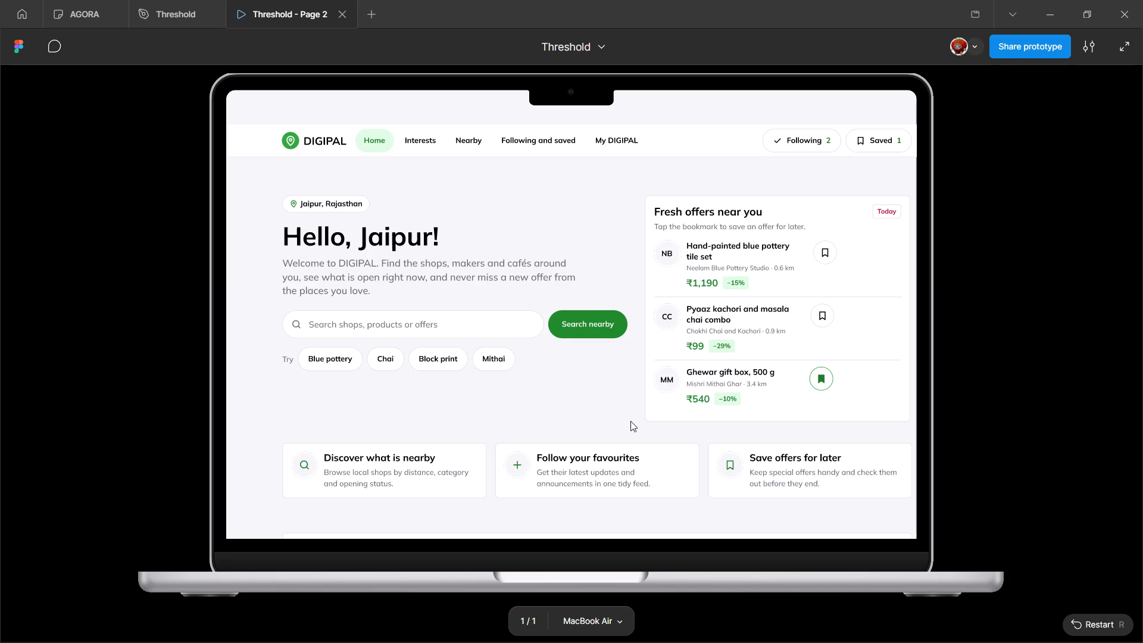
Examine the landing page's top sections in the presentation preview and shift the page sideways to centre its content on the laptop screen.
scroll(638, 358, down, 1)
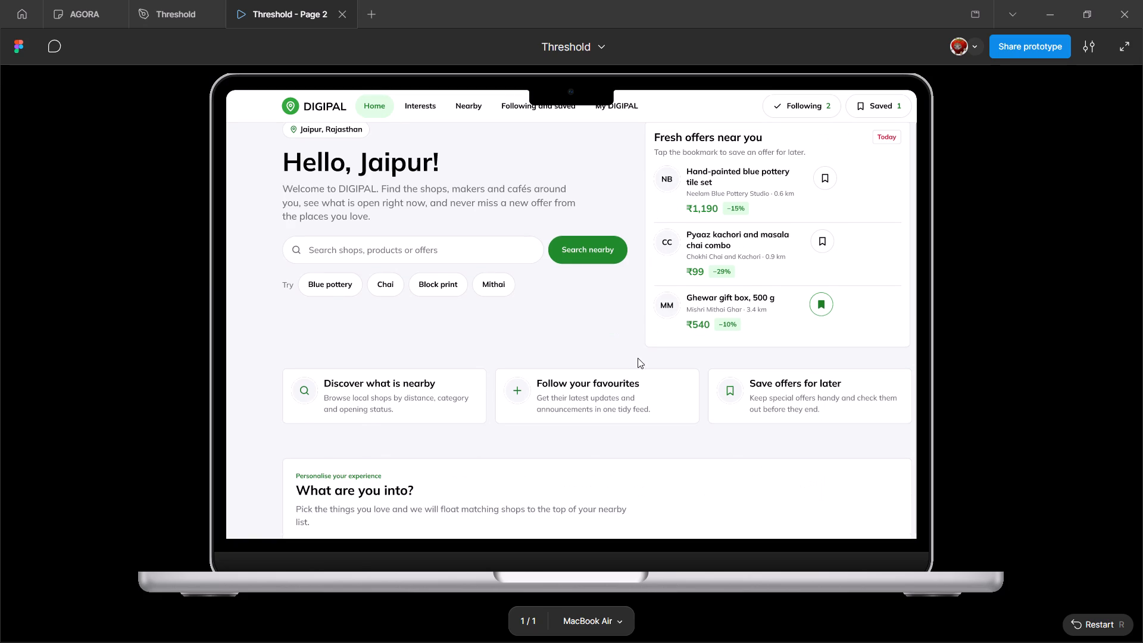
scroll(638, 358, up, 1)
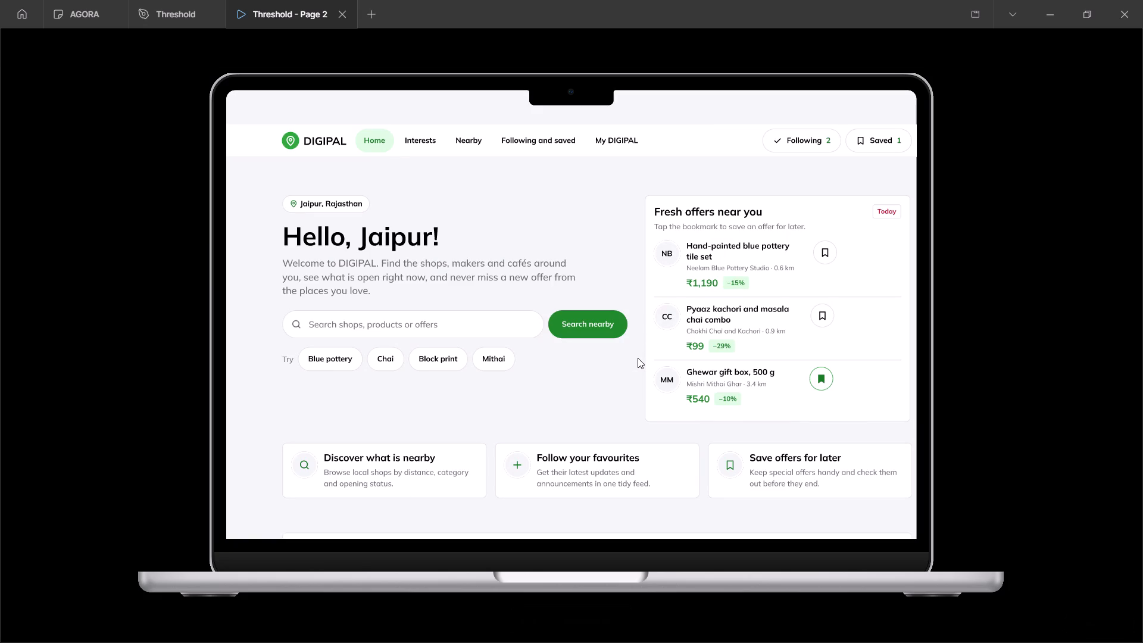
scroll(638, 358, down, 1)
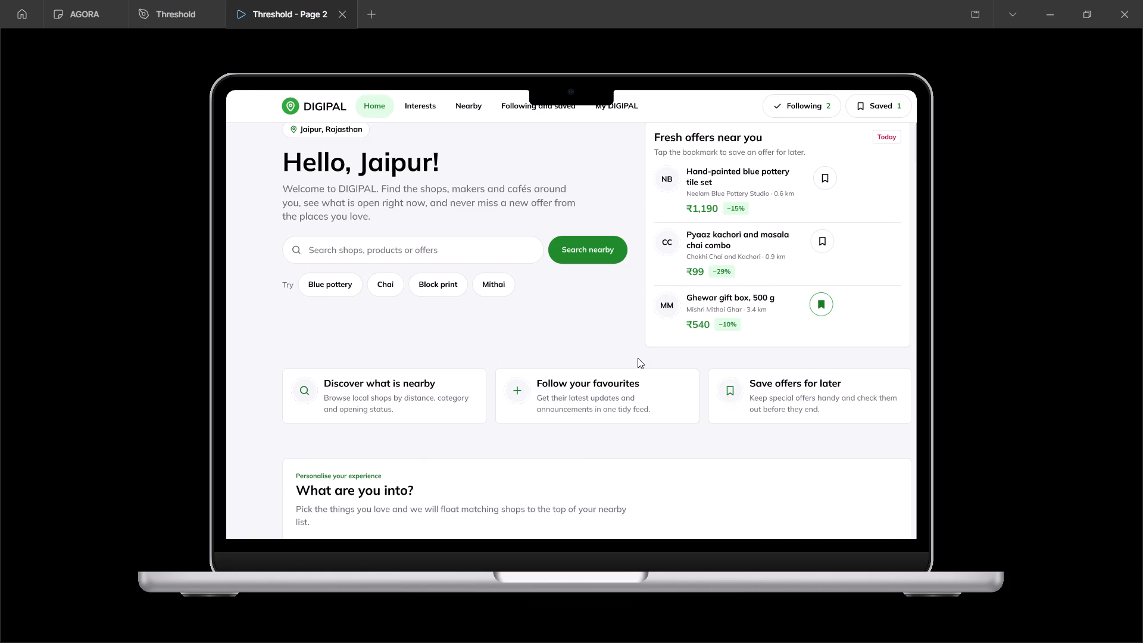
scroll(638, 358, down, 1)
scroll(638, 358, up, 3)
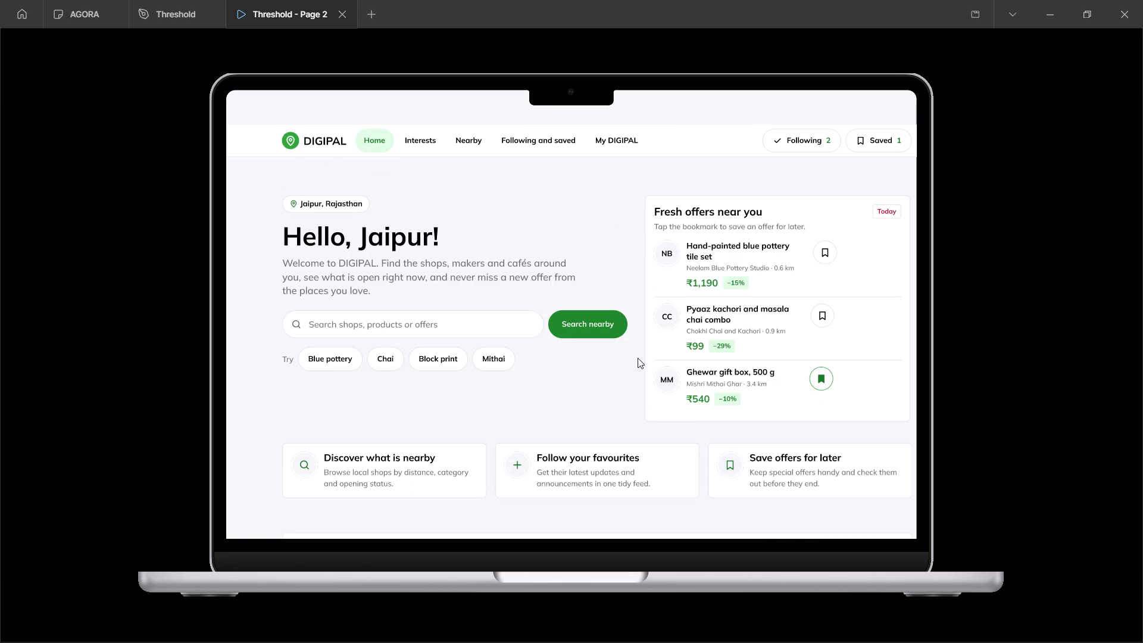
scroll(638, 358, down, 2)
drag(708, 327, 677, 347)
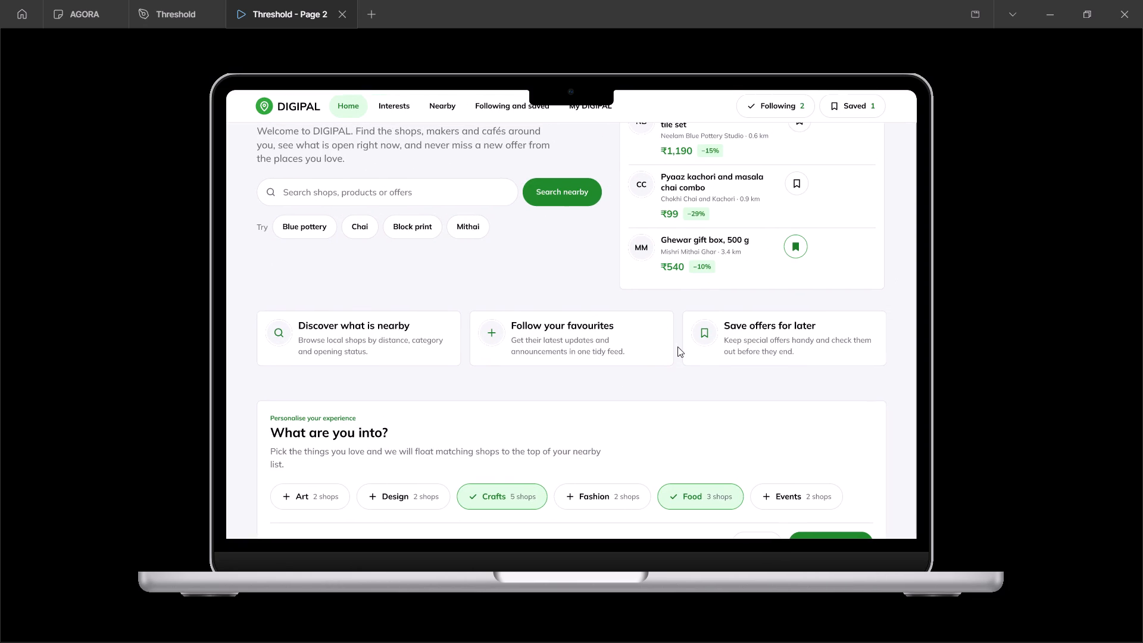
drag(677, 347, 685, 354)
scroll(685, 354, up, 2)
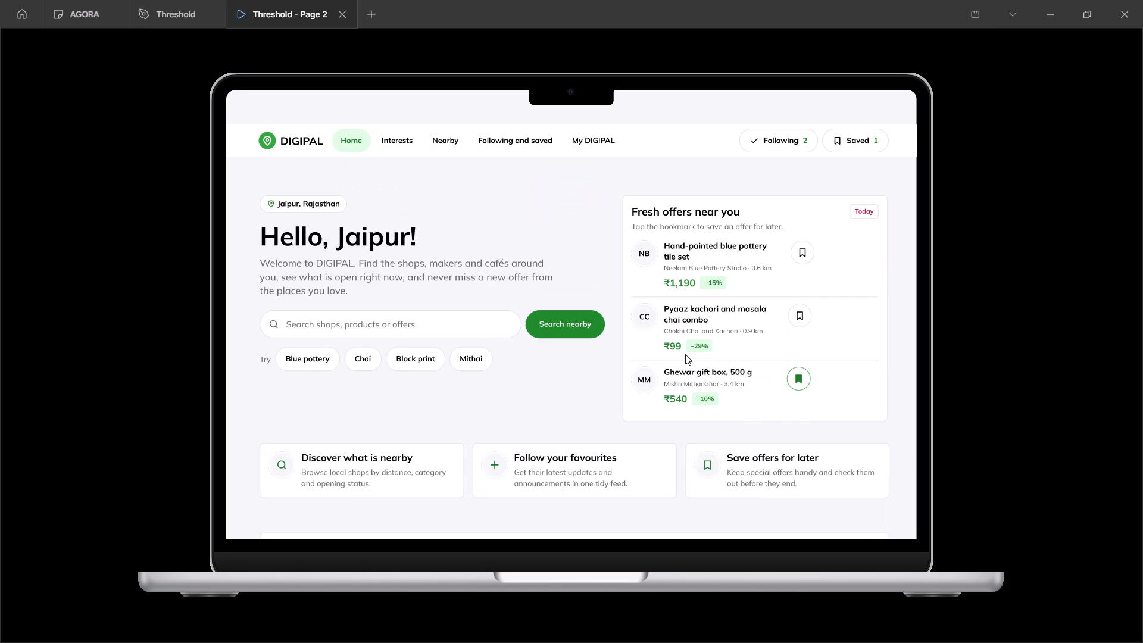
Review the previewed landing page from the Hello, Jaipur! hero through What are you into? to Shops around you.
scroll(685, 354, down, 2)
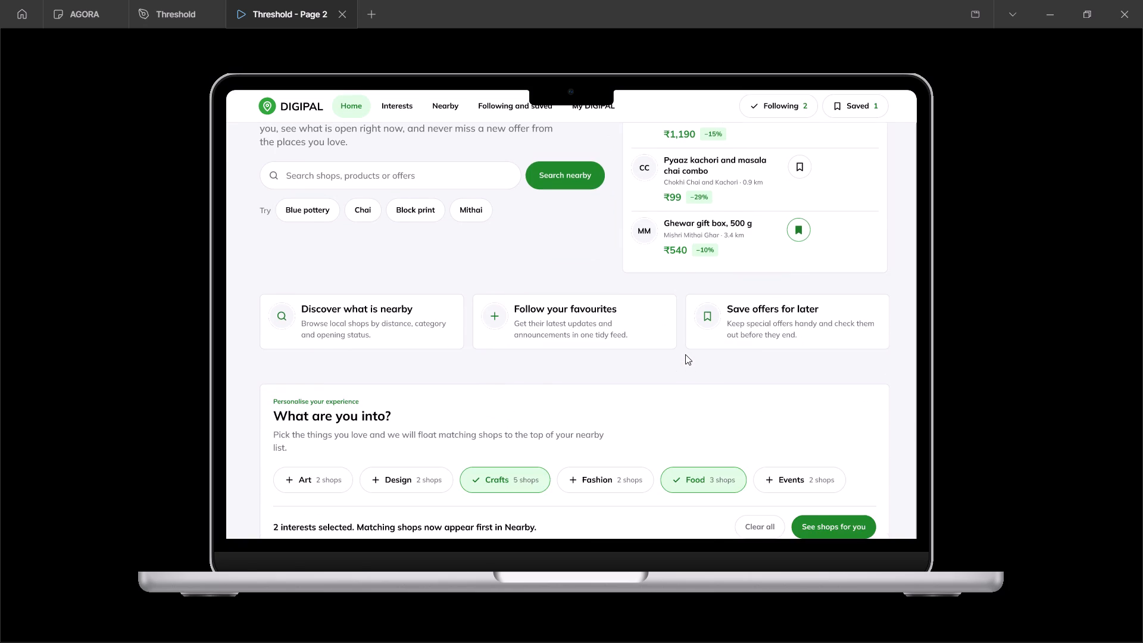
scroll(685, 354, down, 5)
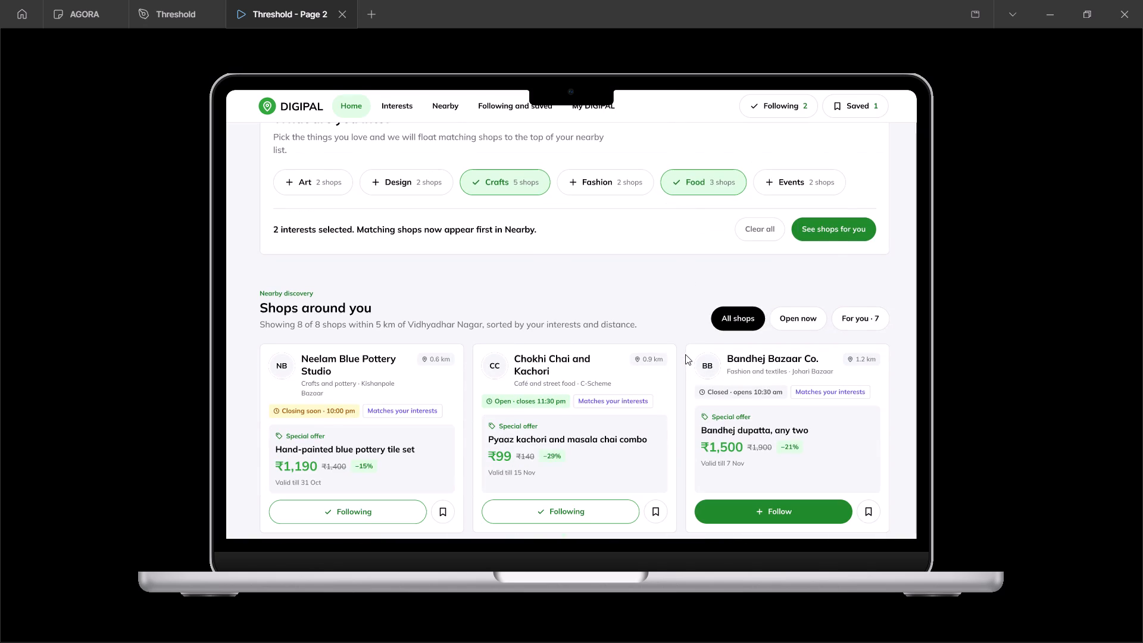
scroll(685, 354, up, 8)
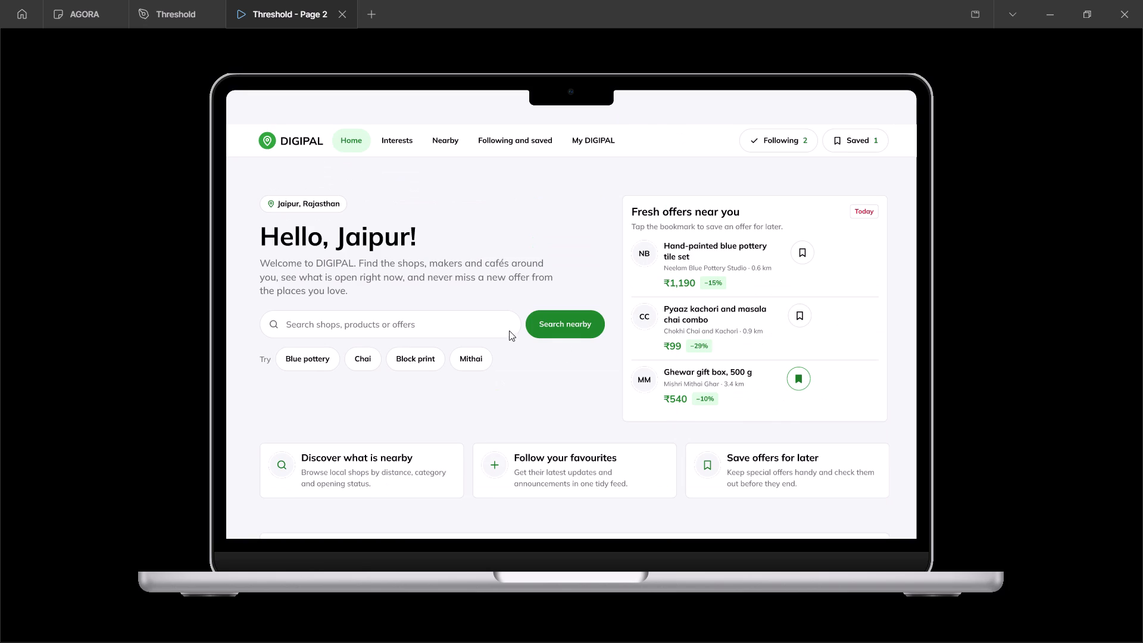
scroll(577, 328, down, 4)
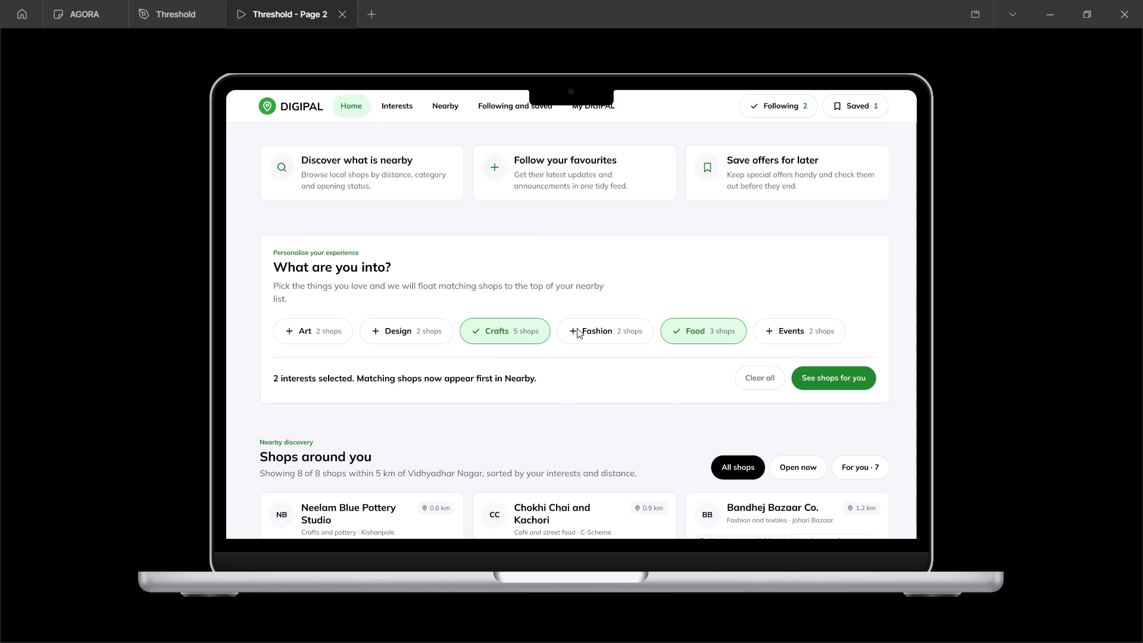
scroll(577, 328, up, 2)
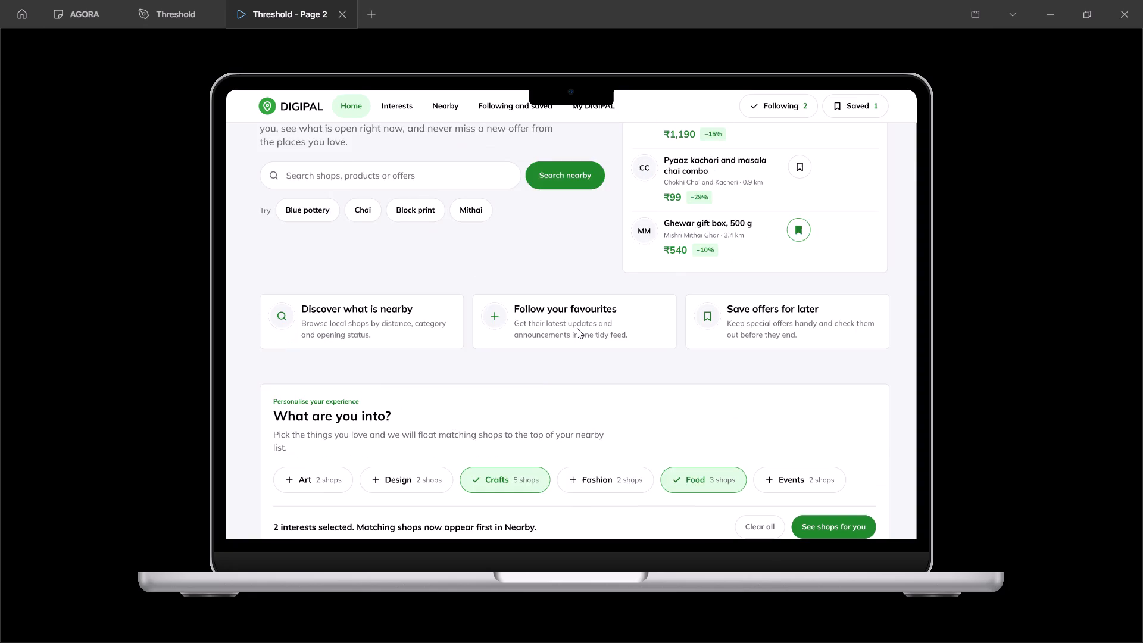
scroll(577, 328, up, 2)
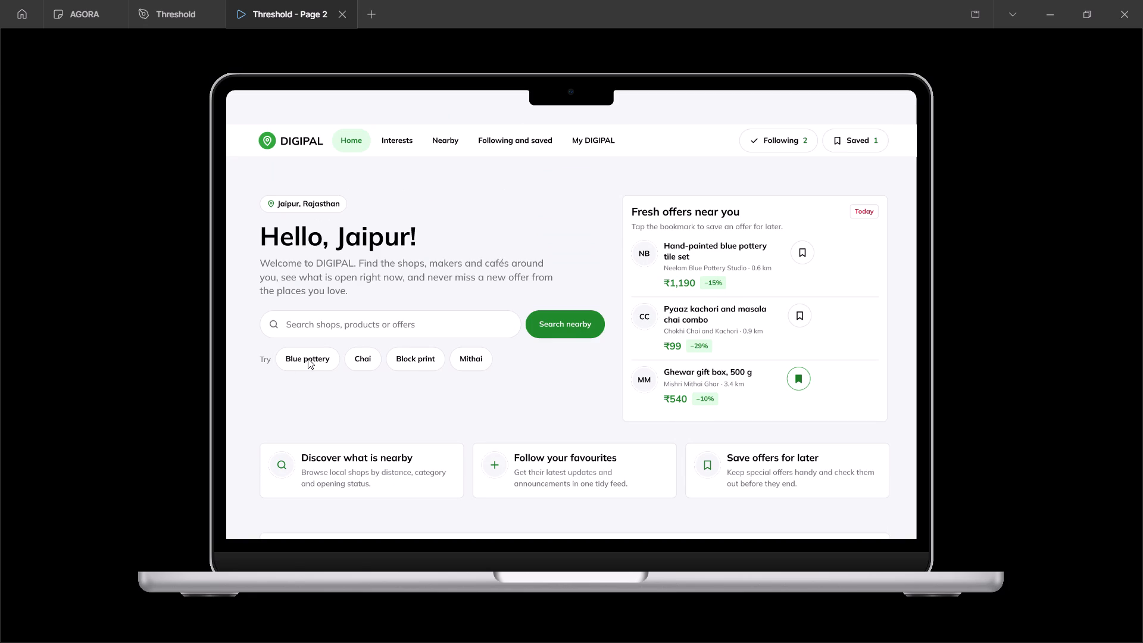
Return to the Threshold design file, copy its share link and check the additional sharing options.
click(167, 21)
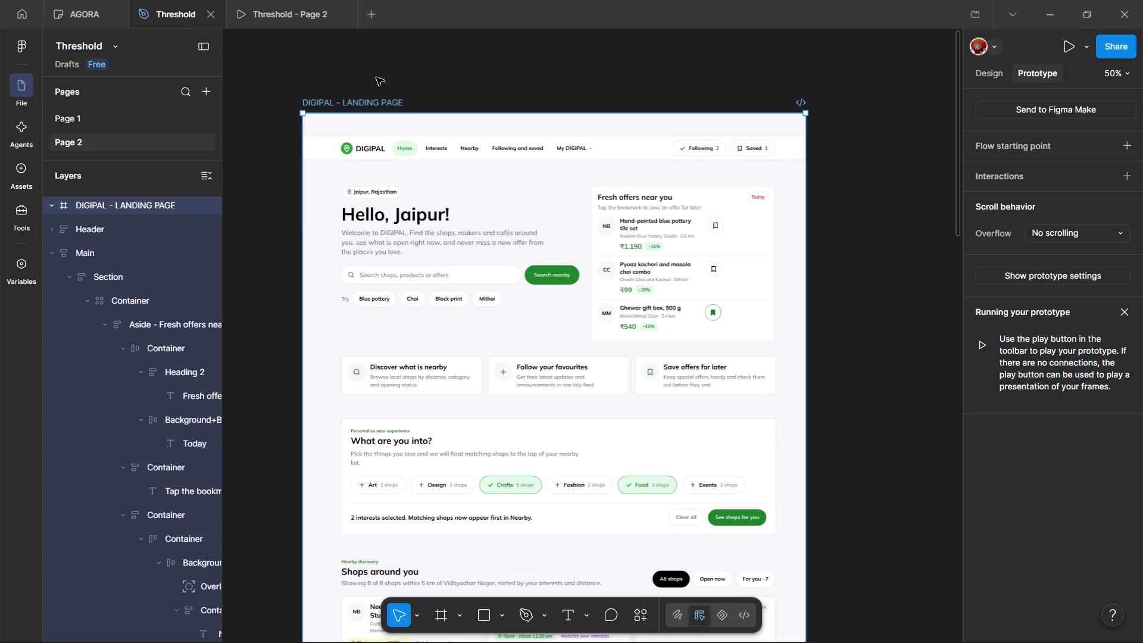
click(880, 433)
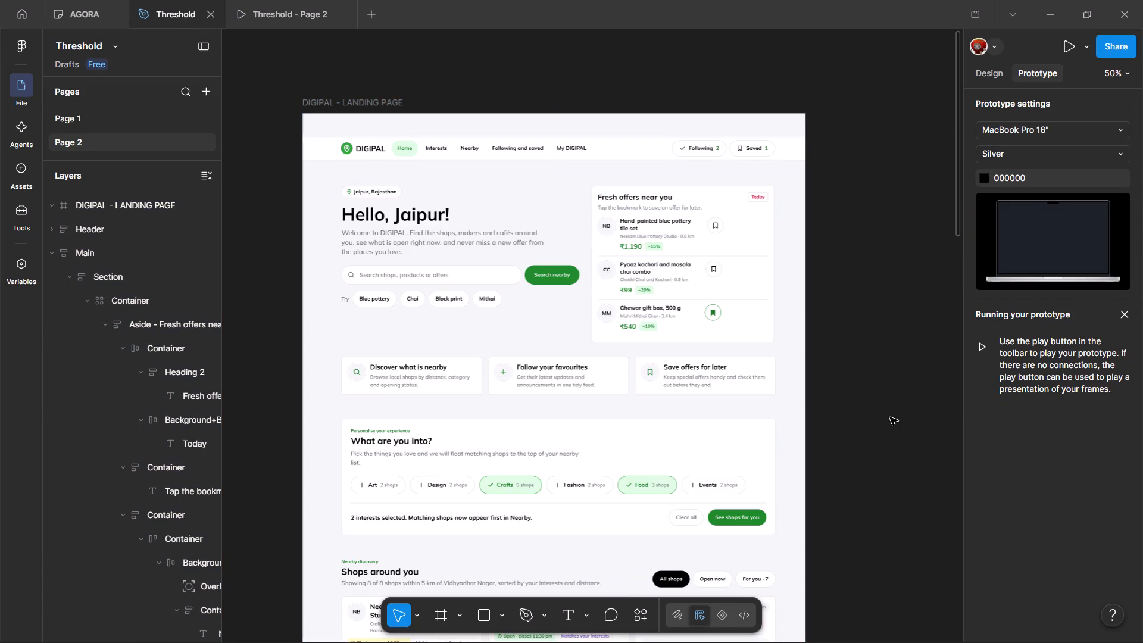
click(992, 71)
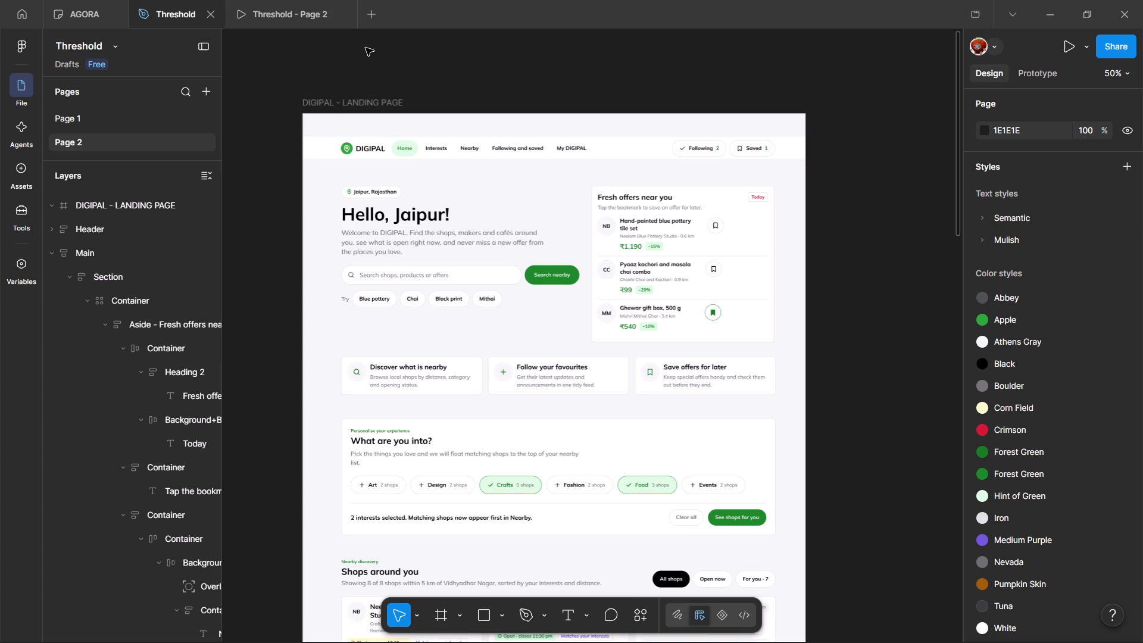
click(995, 45)
click(976, 48)
click(1124, 38)
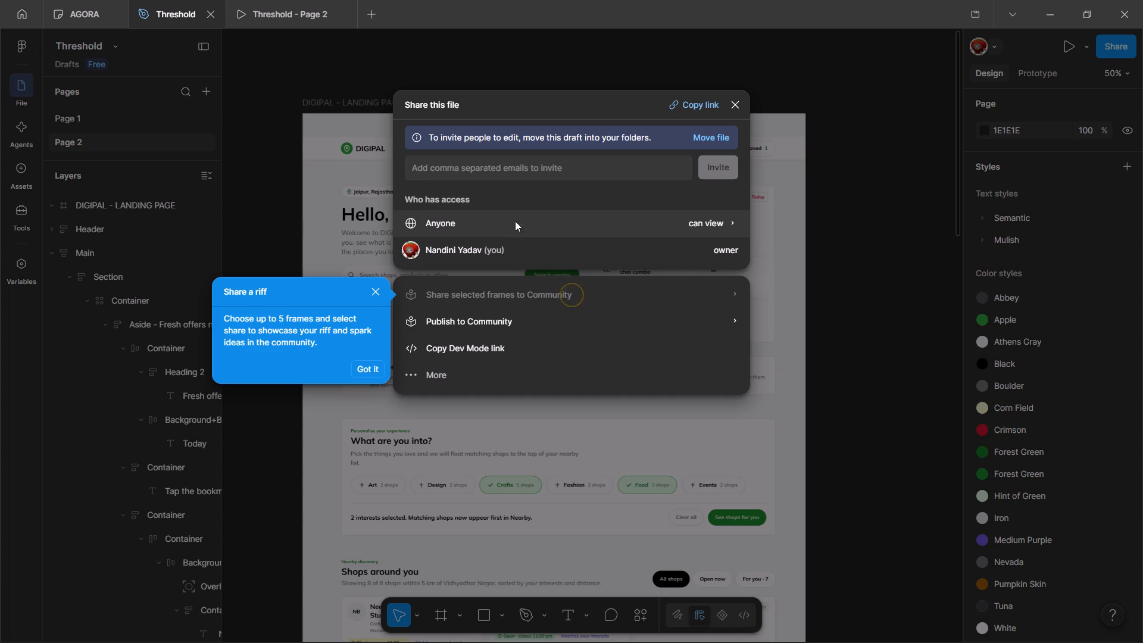
click(693, 103)
double_click(462, 370)
click(857, 269)
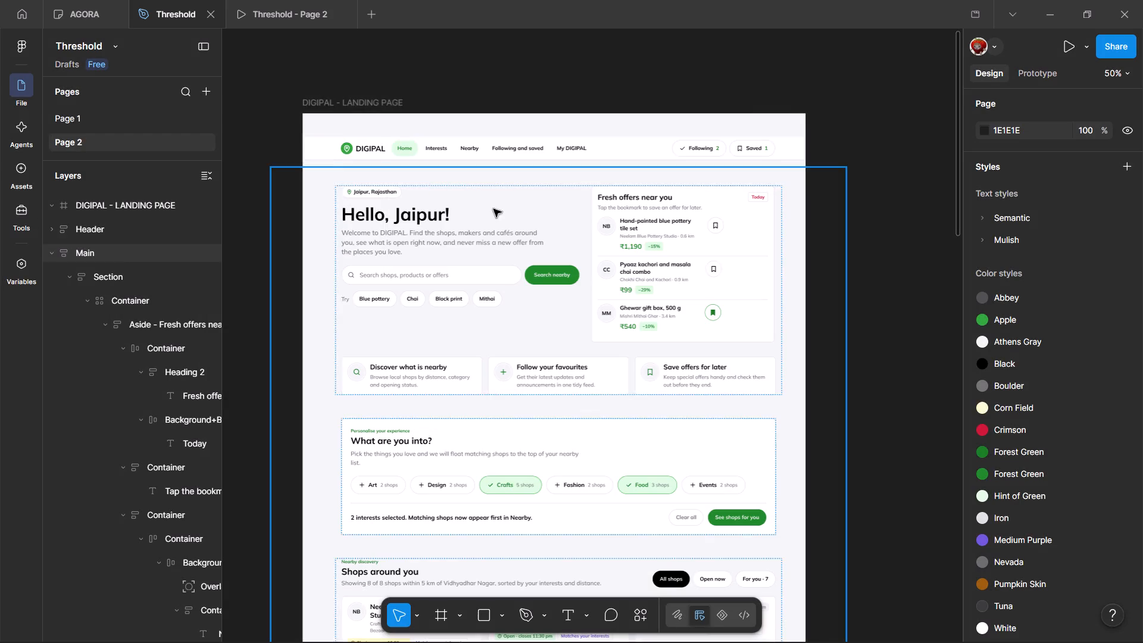
Export the DIGIPAL - LANDING PAGE frame as an SVG and save it in the Downloads folder.
click(346, 108)
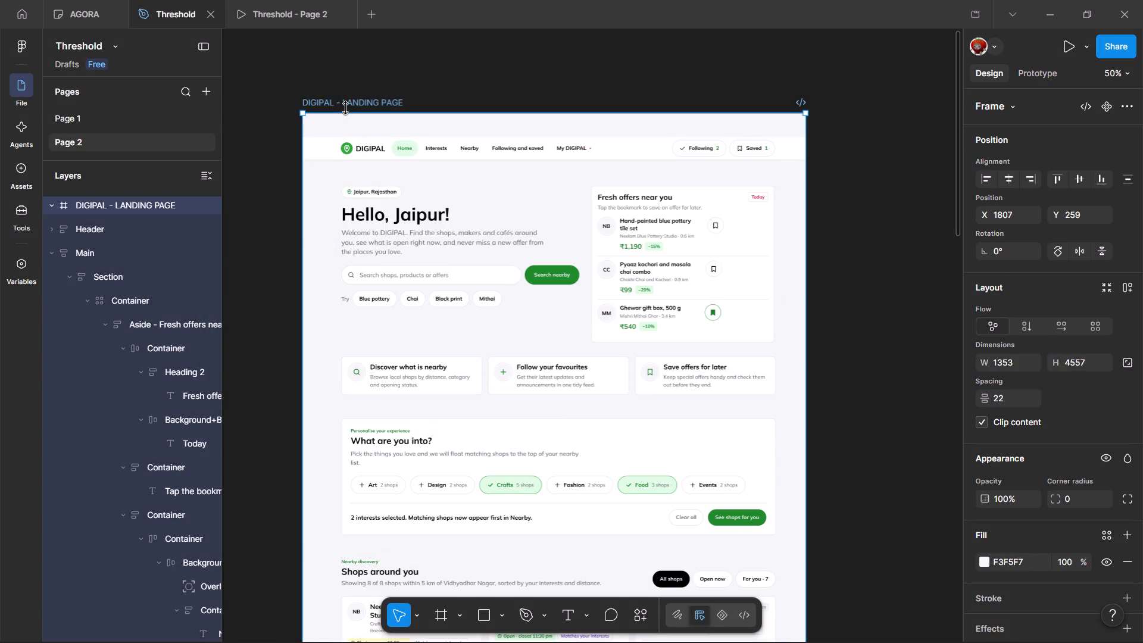
scroll(1078, 551, down, 6)
click(1007, 589)
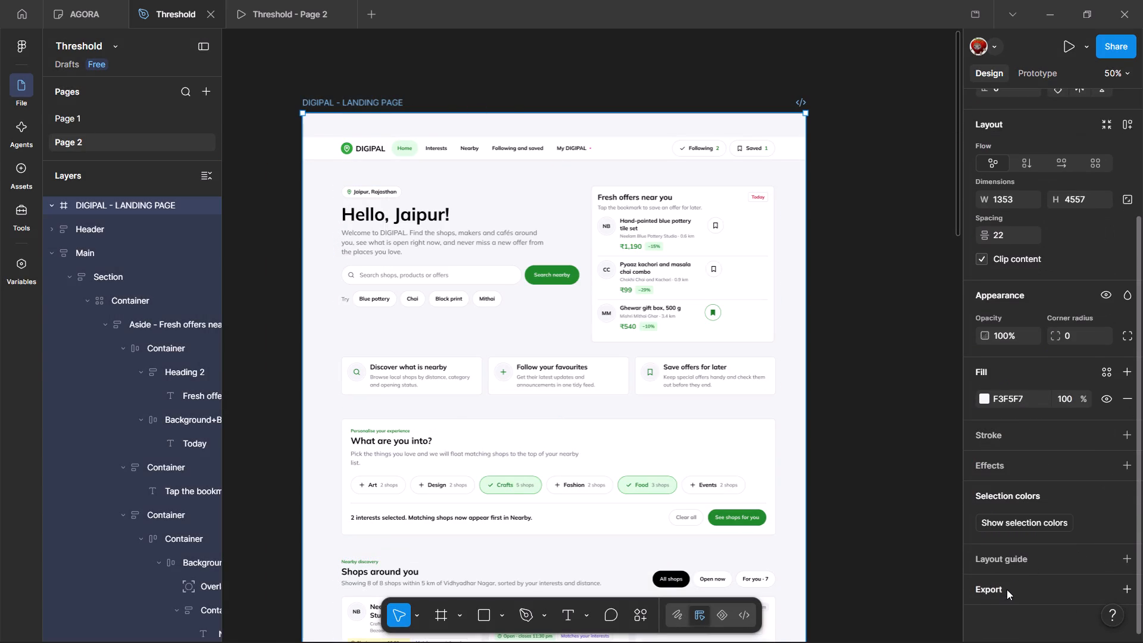
scroll(1042, 519, down, 4)
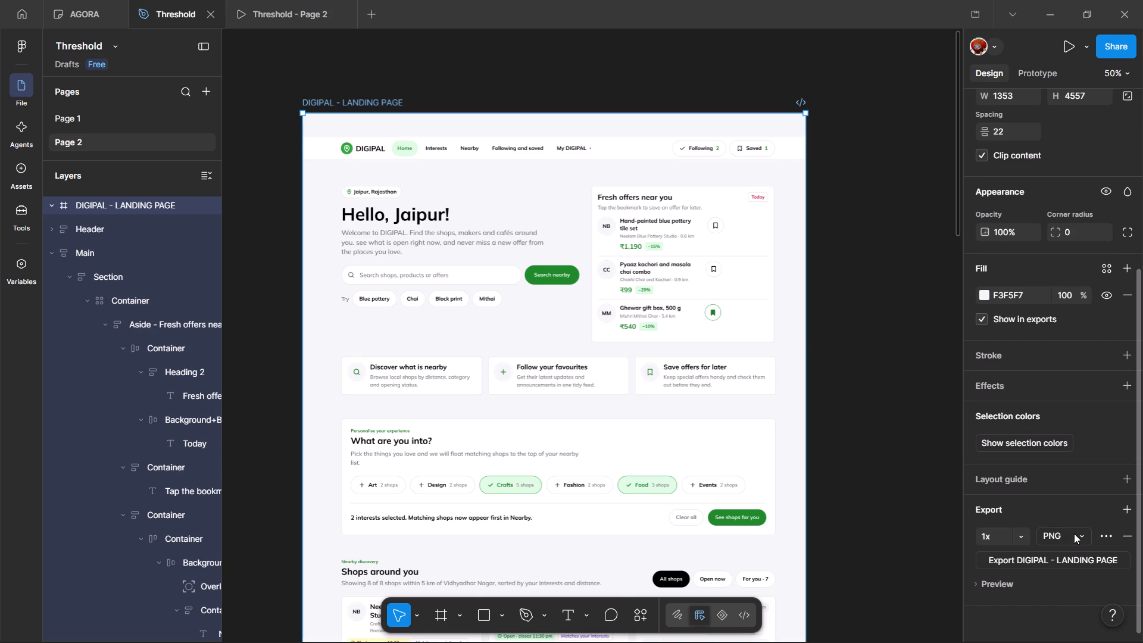
click(1082, 532)
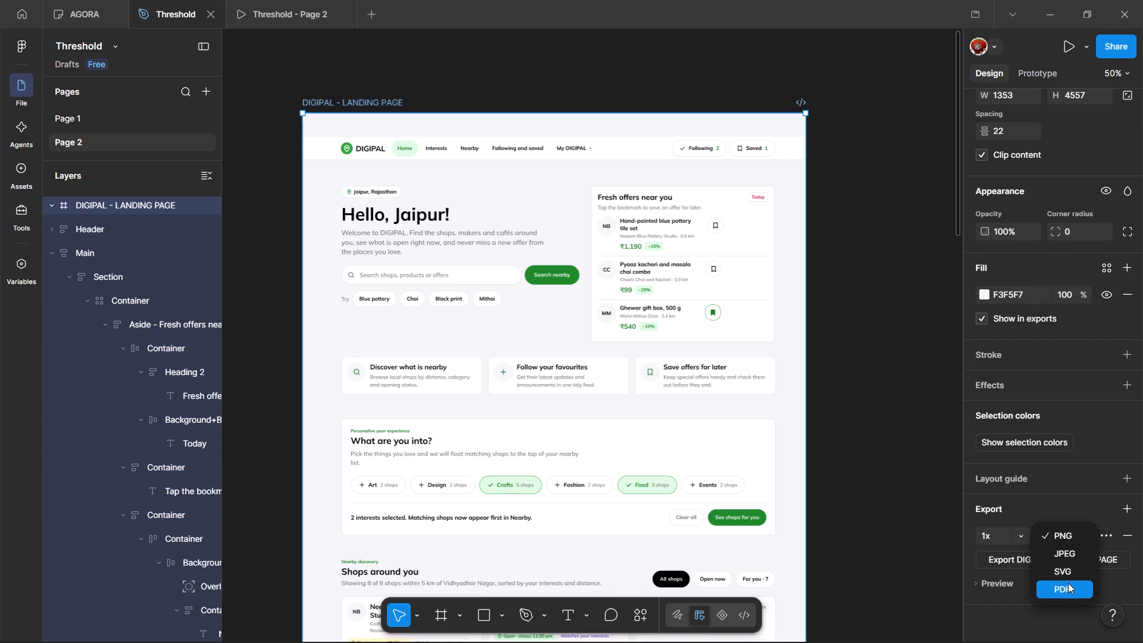
click(1069, 586)
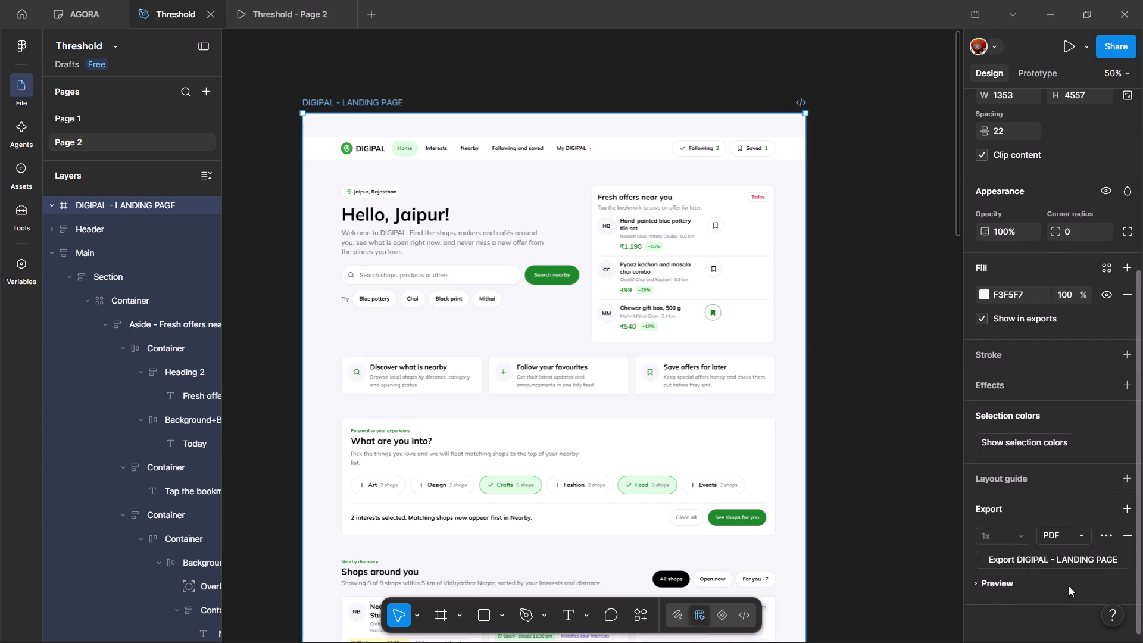
click(1077, 541)
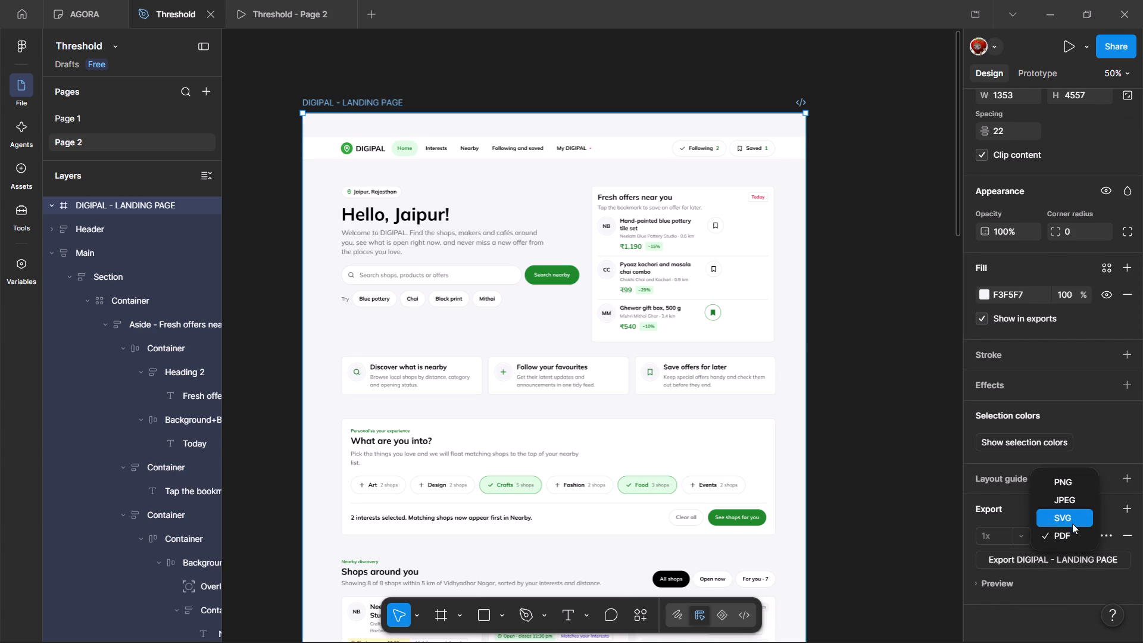
click(1075, 516)
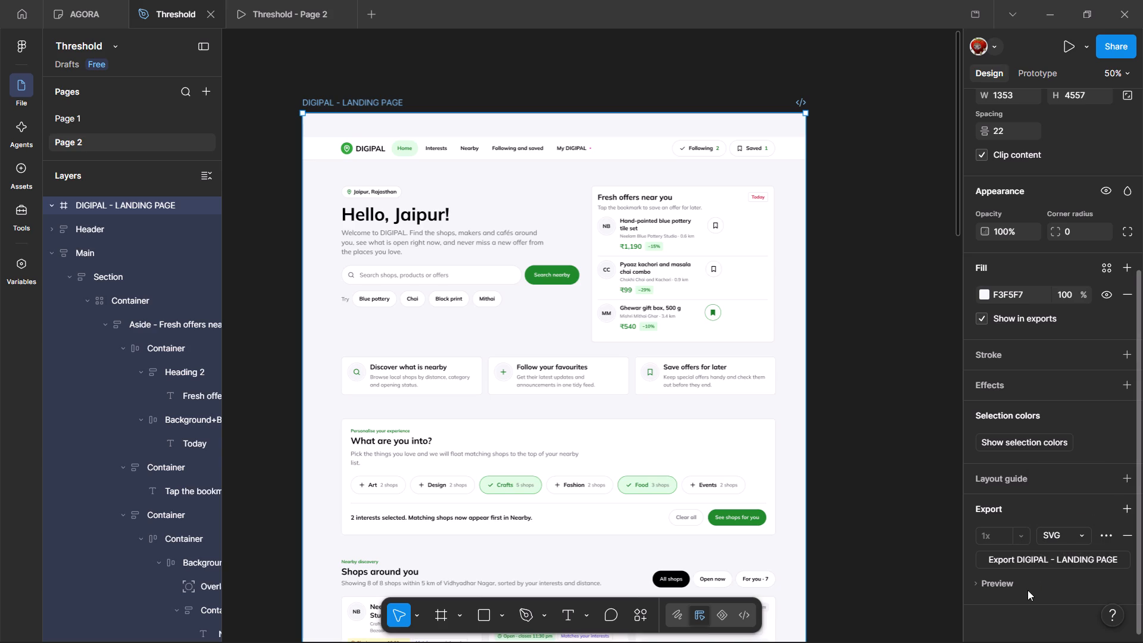
click(1019, 557)
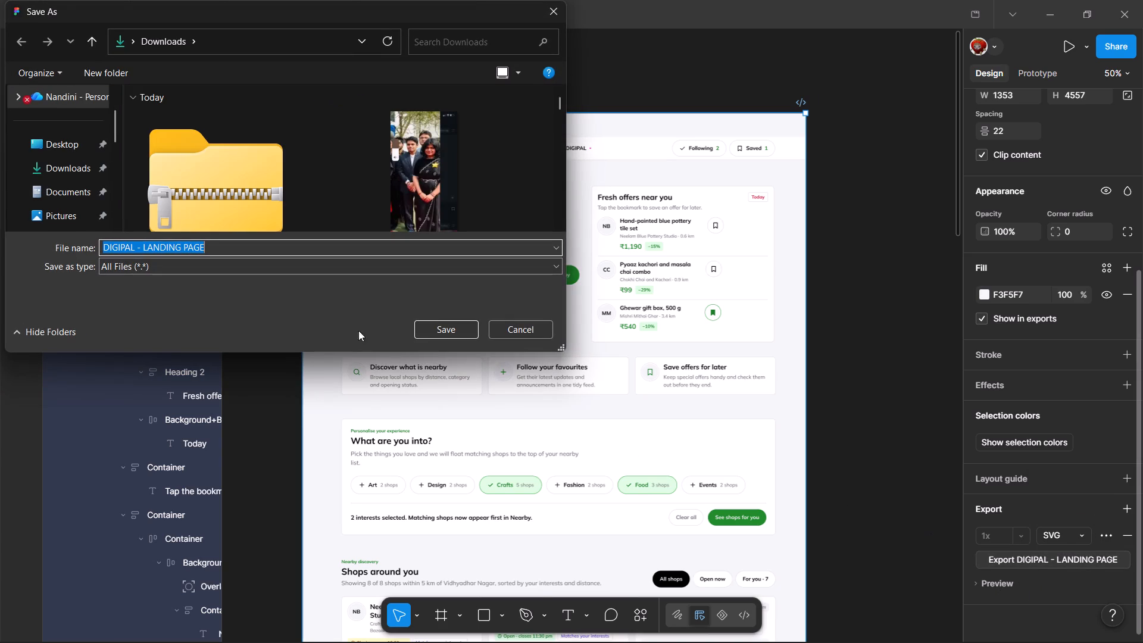
click(435, 333)
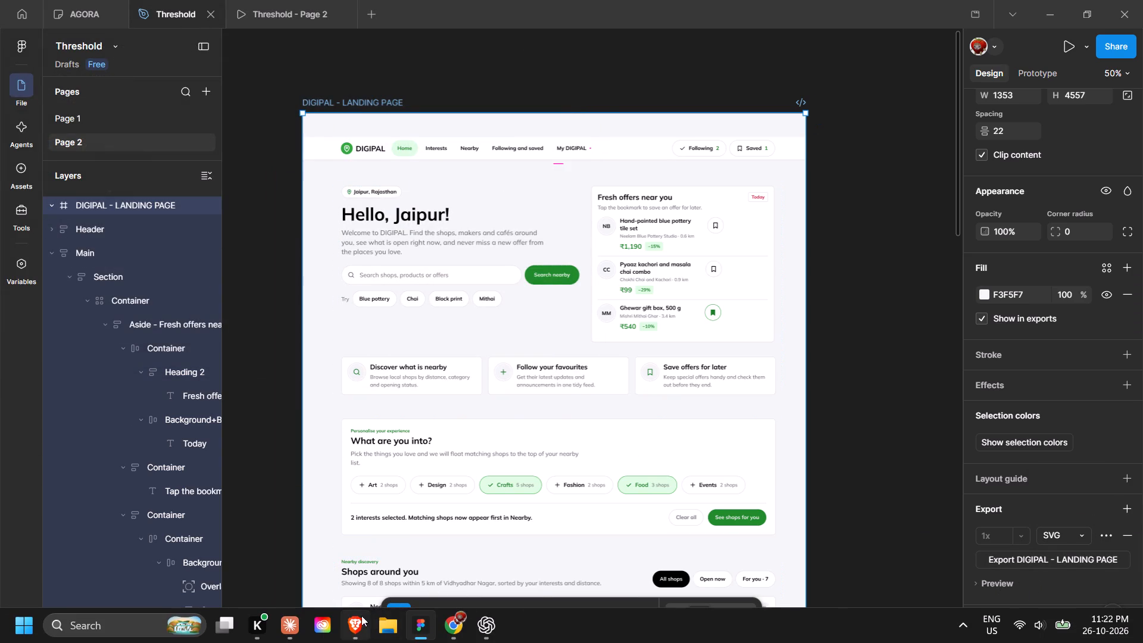
Open the exported DIGIPAL - LANDING PAGE SVG from File Explorer and examine its upper sections in a maximized Edge window before restoring the window.
click(393, 617)
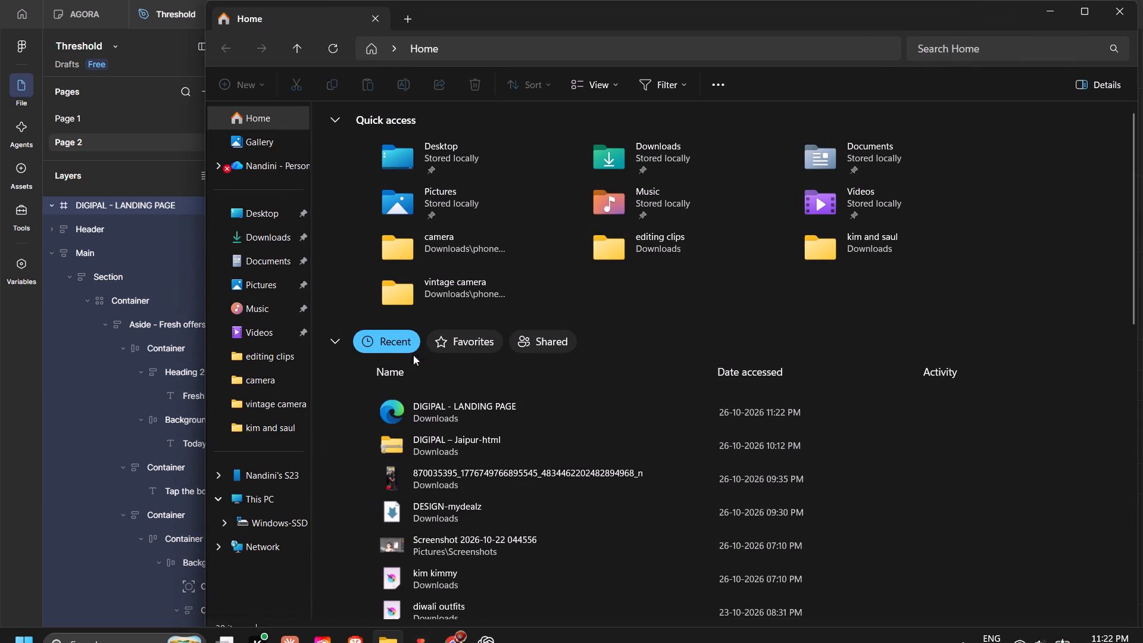
double_click(424, 410)
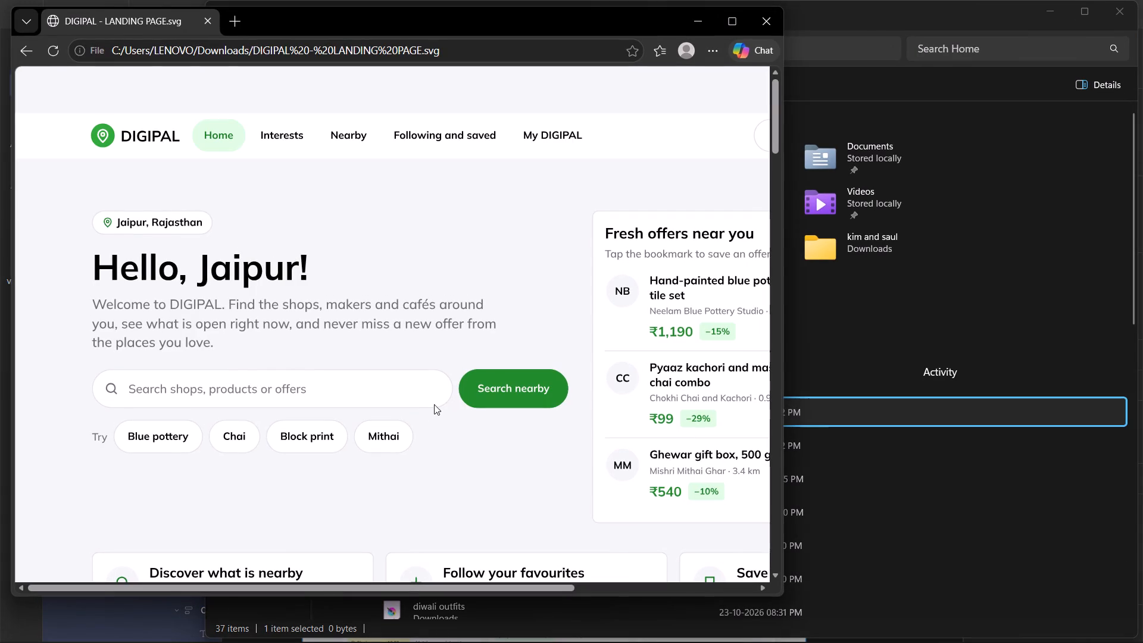
middle_drag(603, 334, 528, 349)
scroll(528, 348, down, 3)
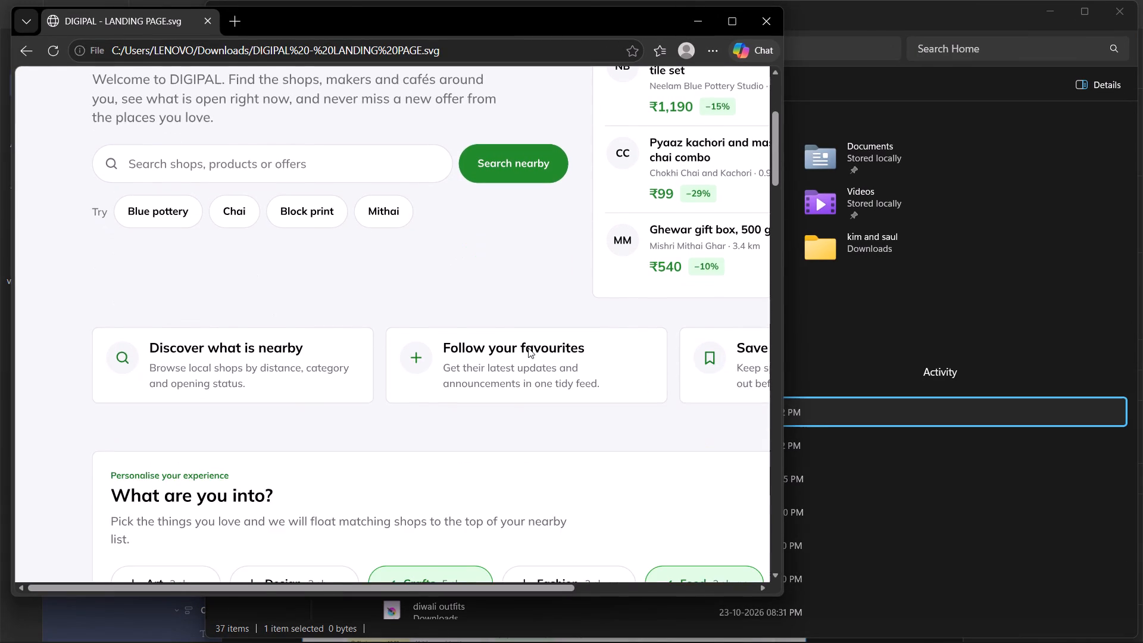
scroll(528, 348, up, 3)
click(729, 20)
scroll(741, 283, down, 1)
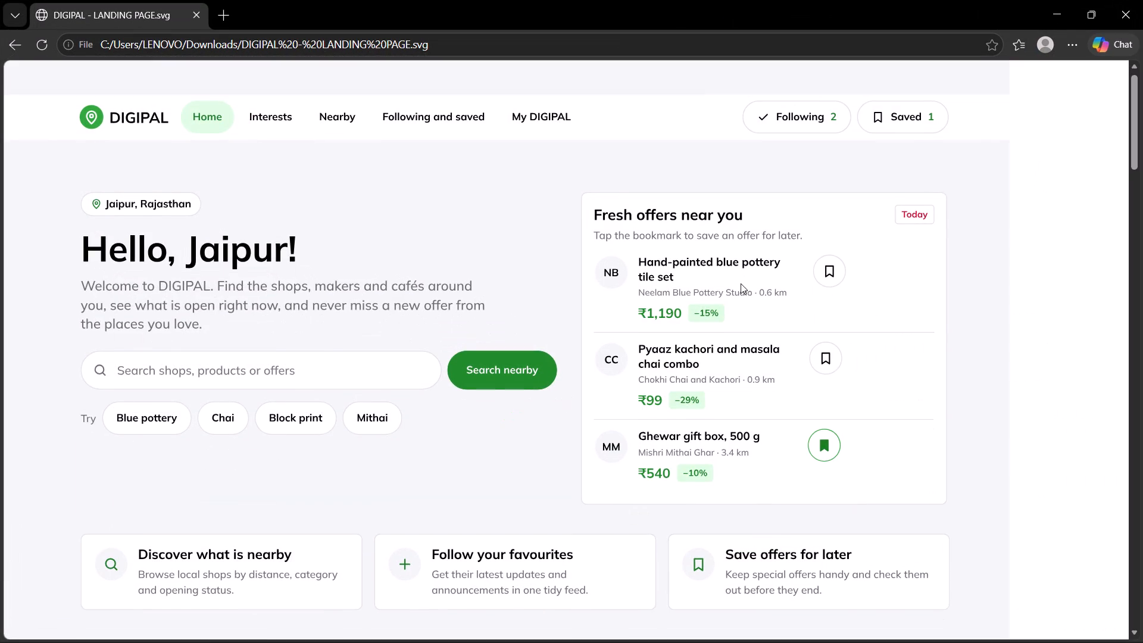
scroll(741, 283, up, 2)
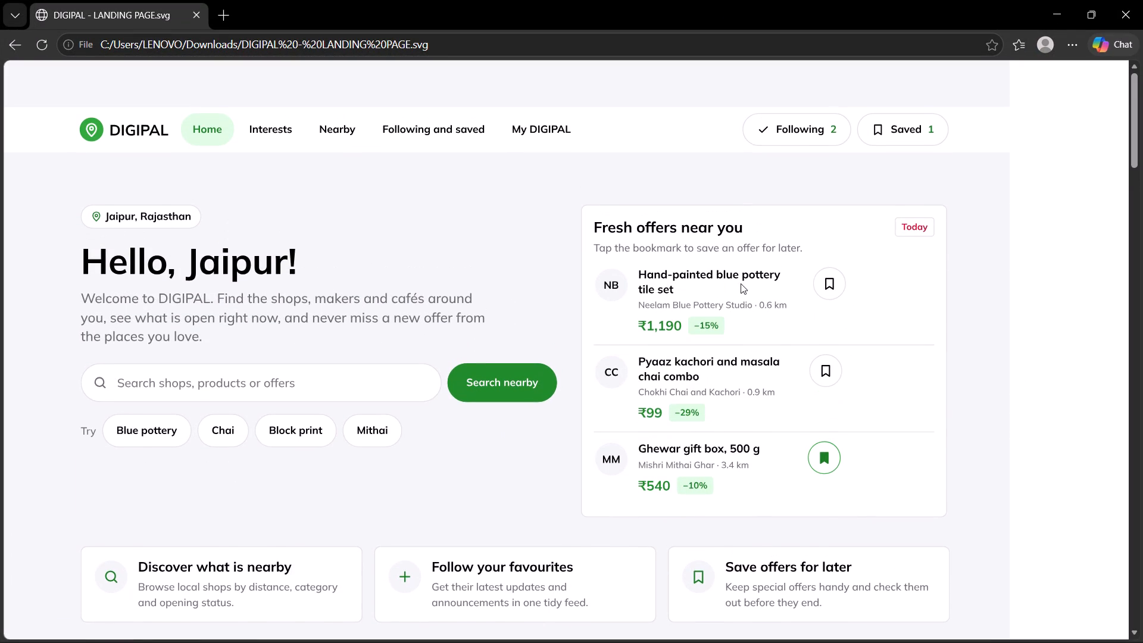
scroll(741, 283, down, 2)
scroll(741, 283, up, 2)
click(1083, 26)
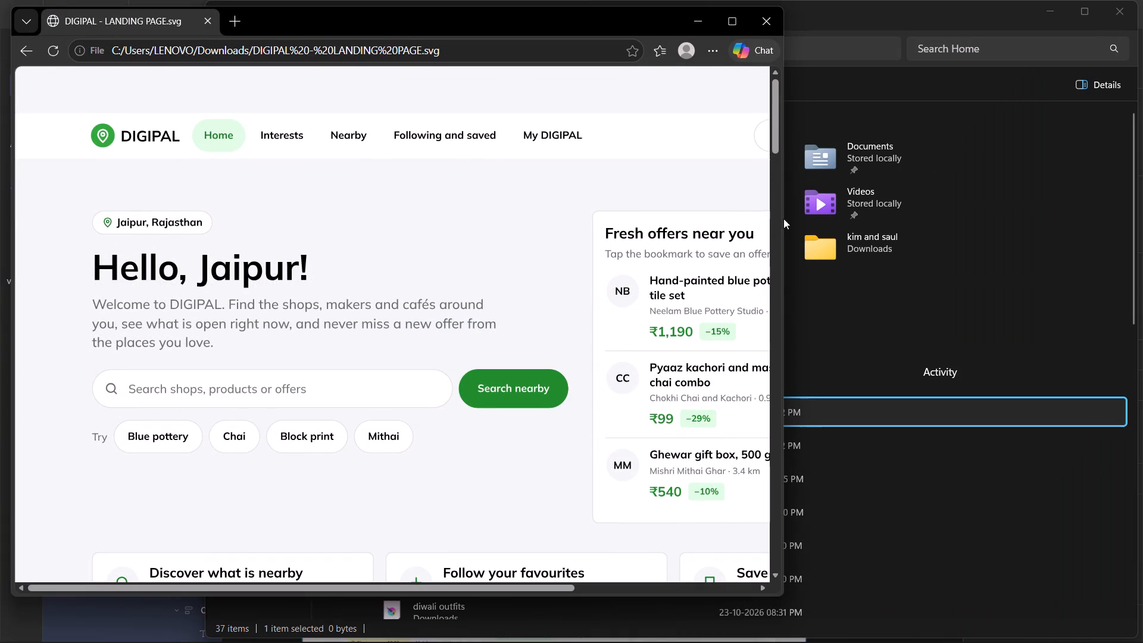
Resize the browser window to fit the exported landing page and examine it from the hero through Shops around you.
drag(785, 219, 1018, 232)
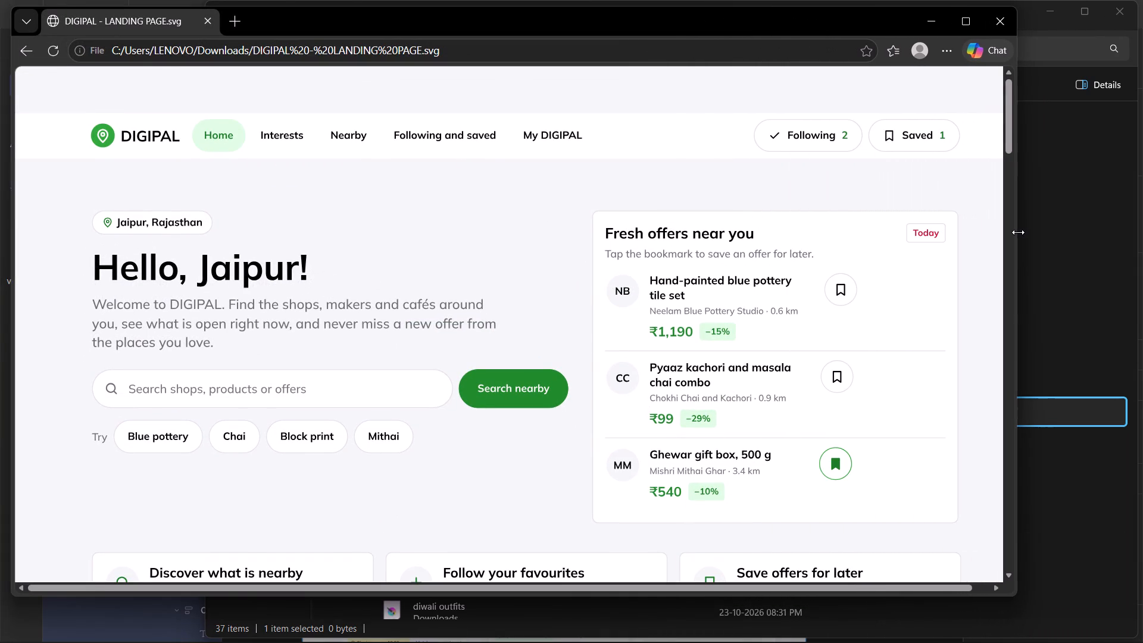
drag(1018, 232, 1057, 237)
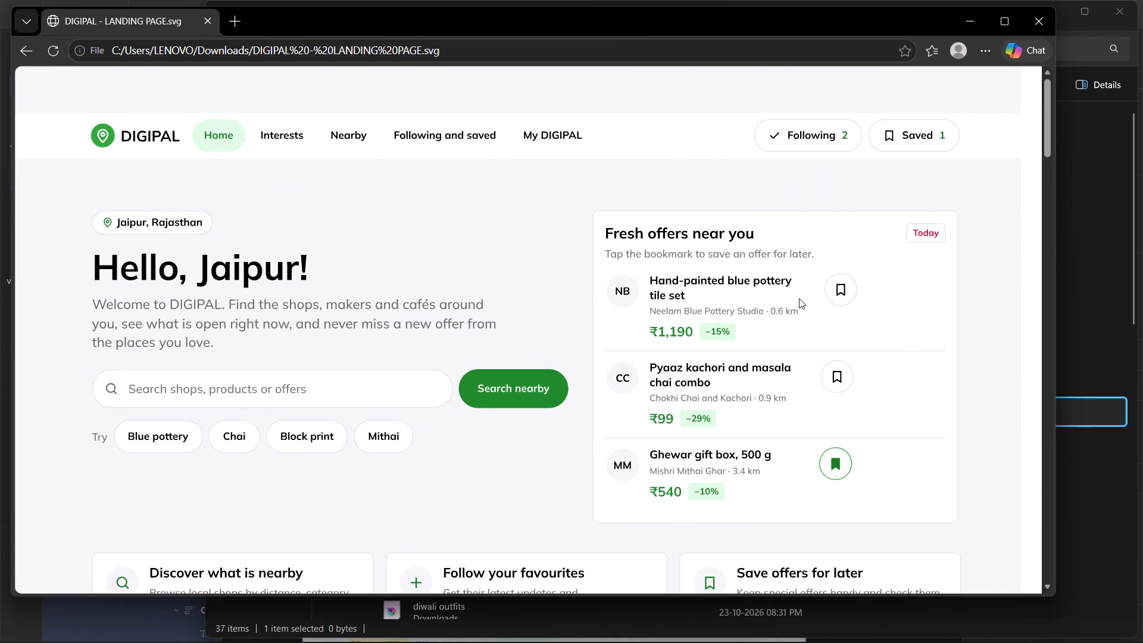
scroll(799, 298, down, 2)
scroll(800, 298, up, 2)
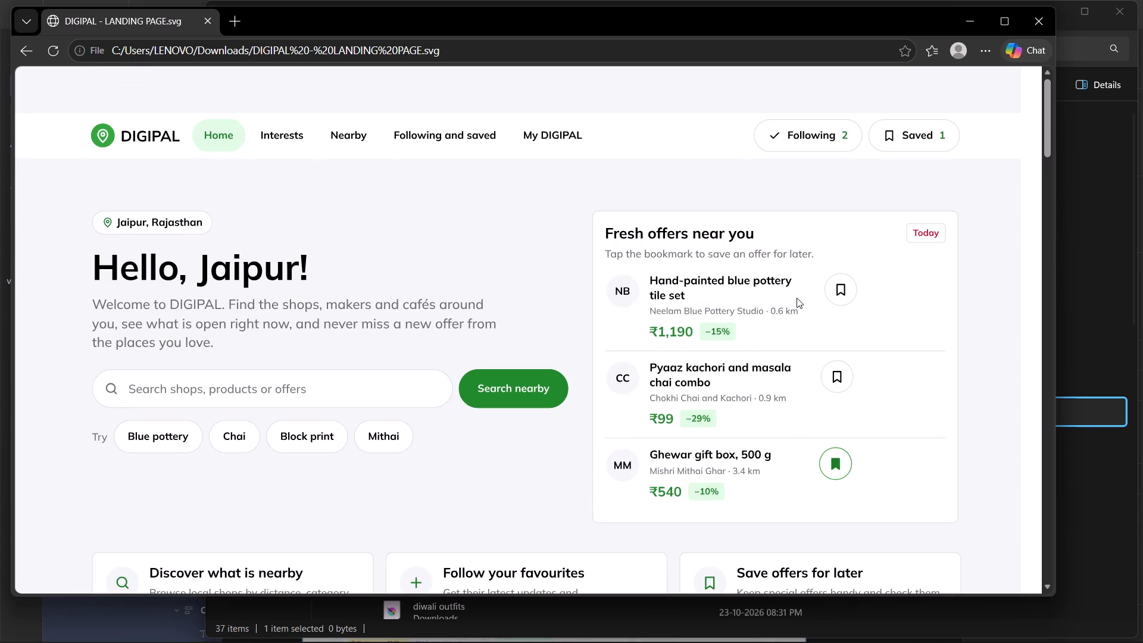
scroll(797, 298, down, 2)
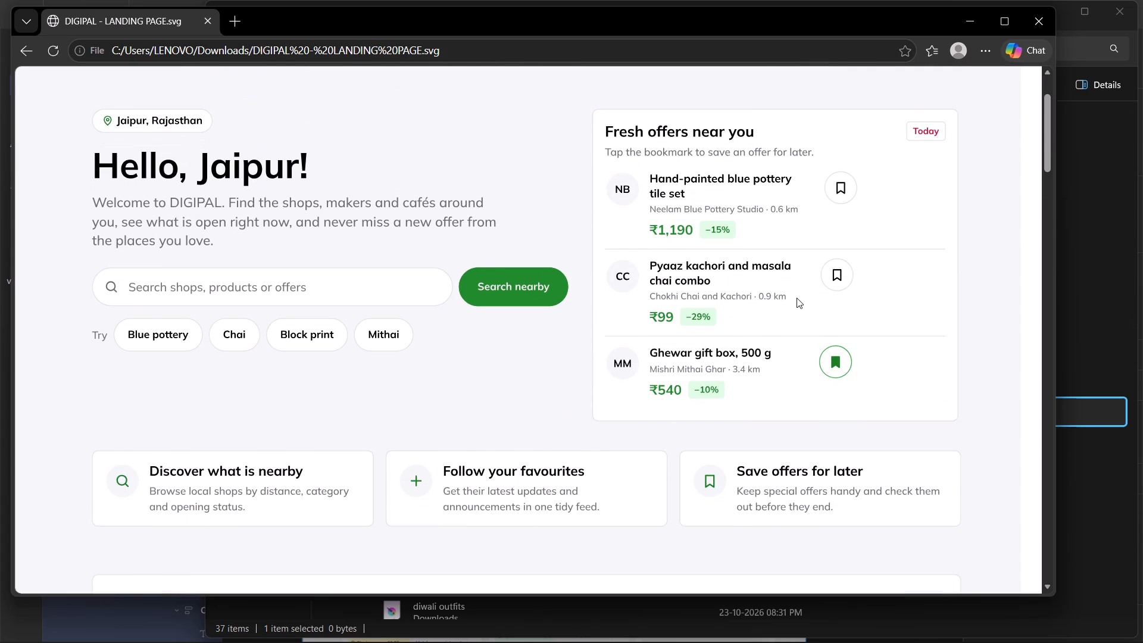
scroll(797, 298, down, 1)
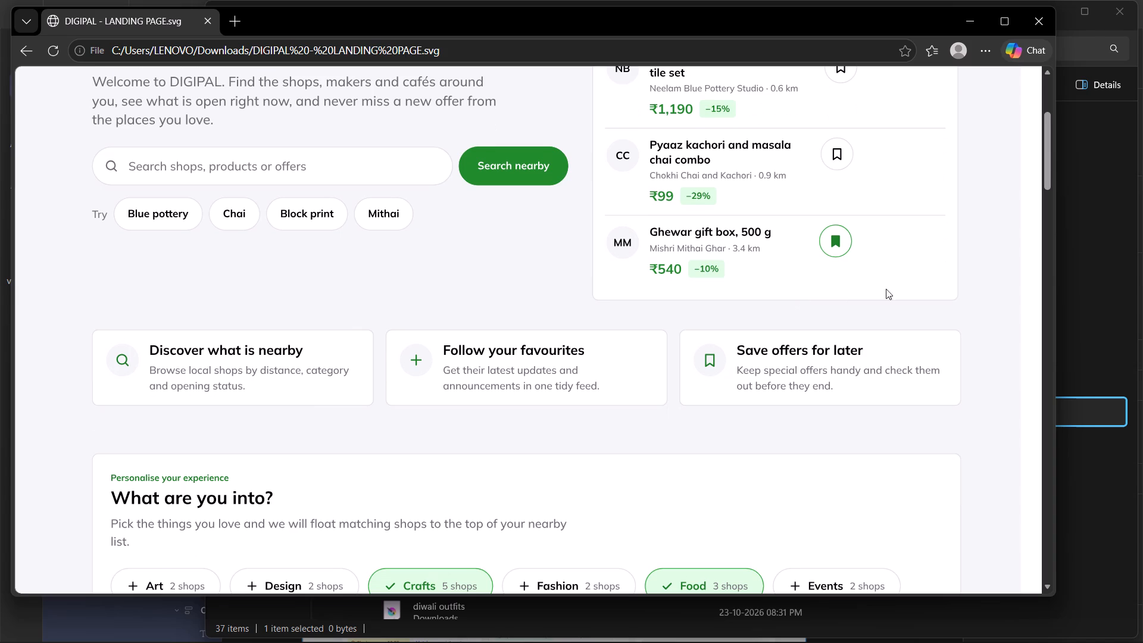
drag(1057, 307, 1045, 311)
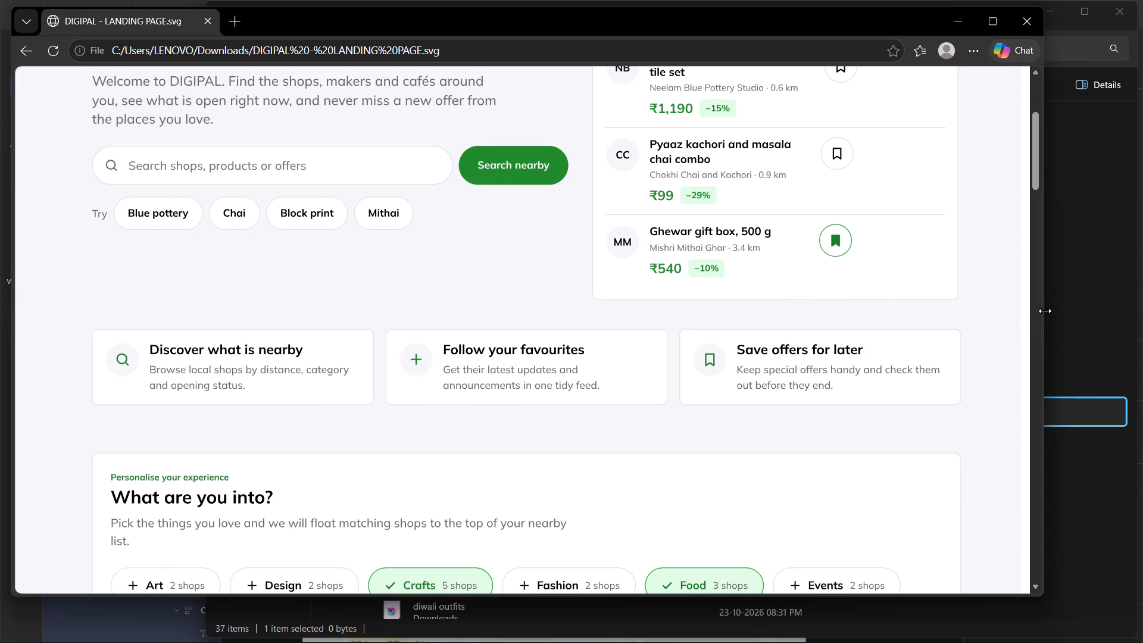
drag(1045, 311, 1039, 311)
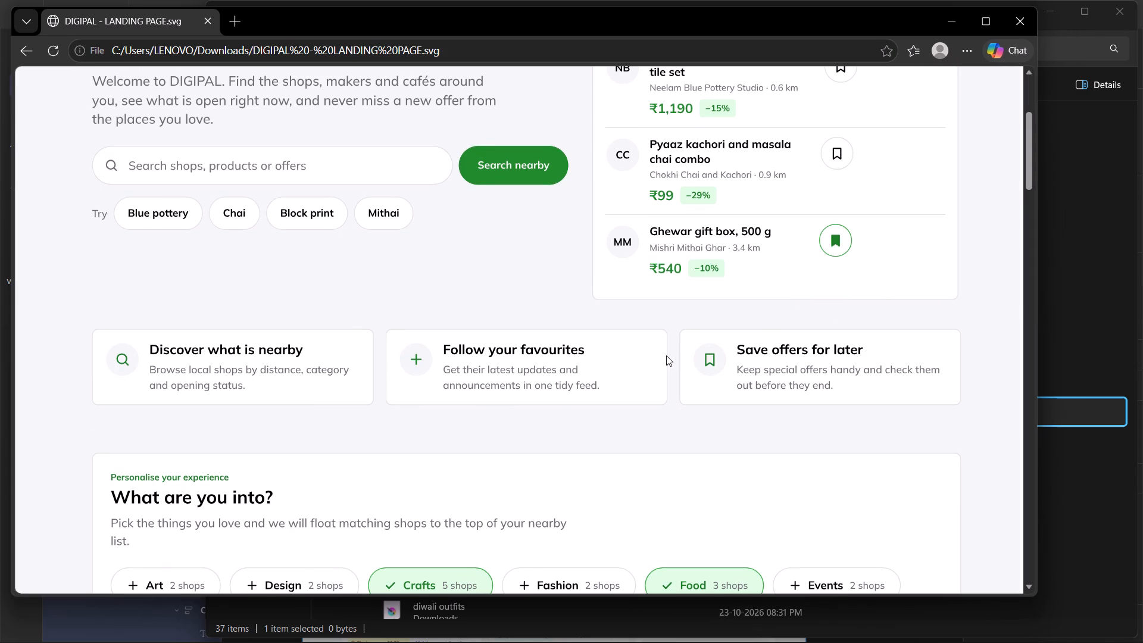
scroll(670, 352, down, 1)
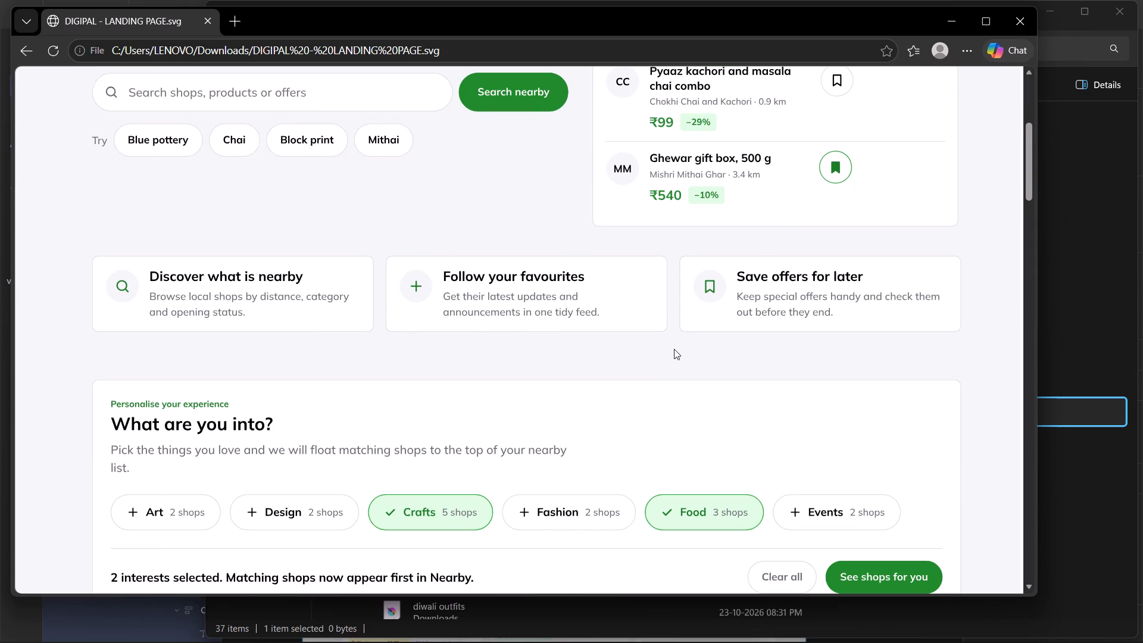
scroll(674, 349, down, 1)
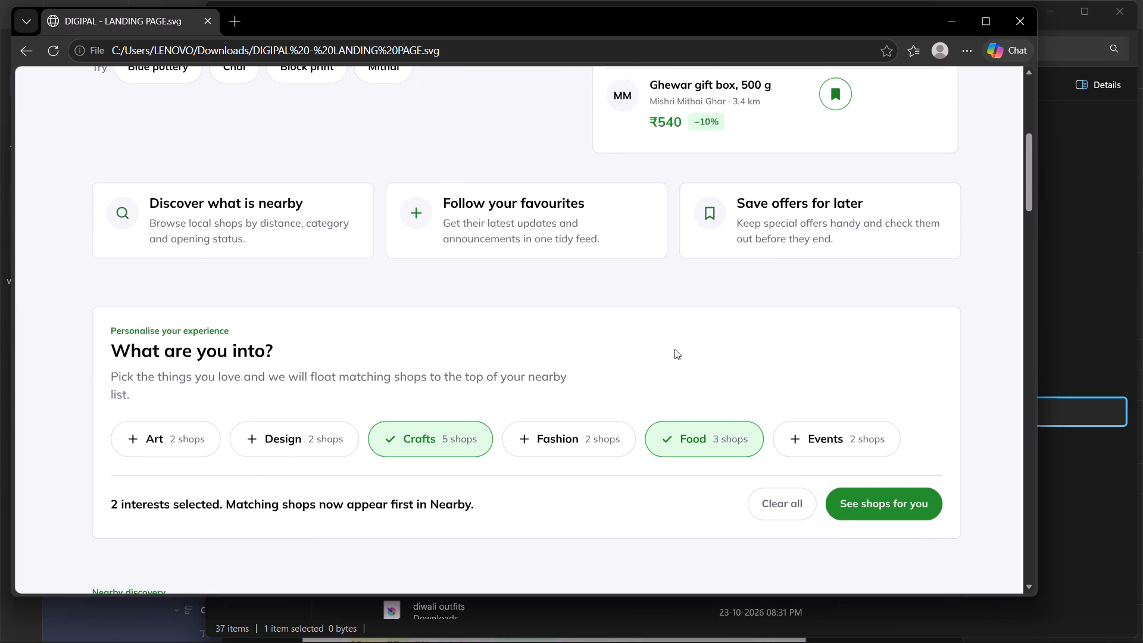
scroll(674, 349, down, 2)
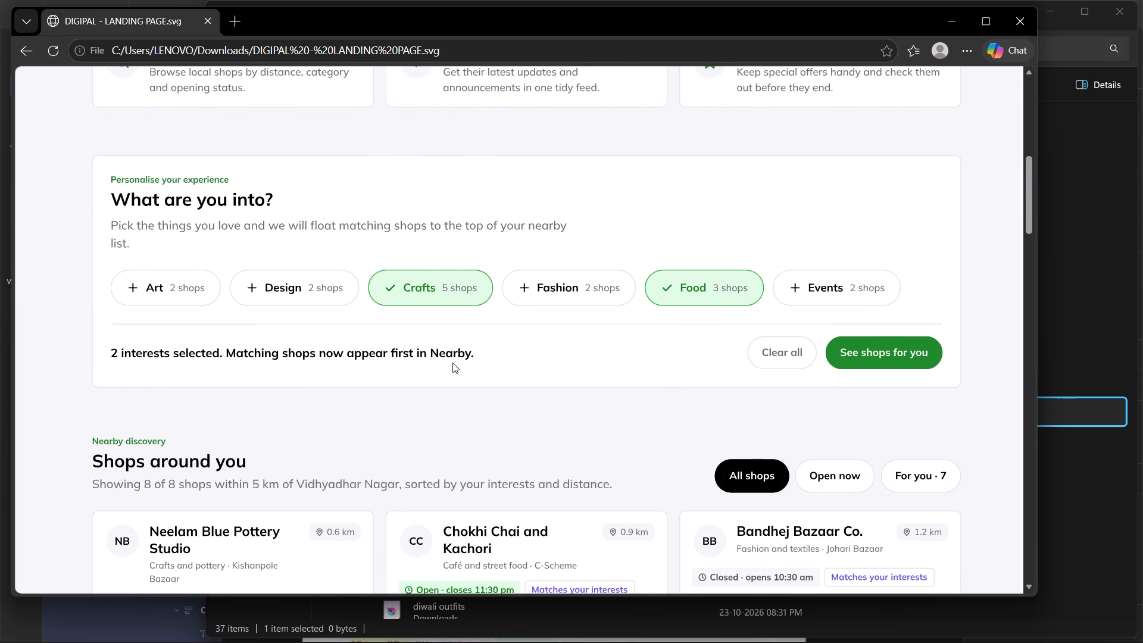
scroll(448, 364, down, 2)
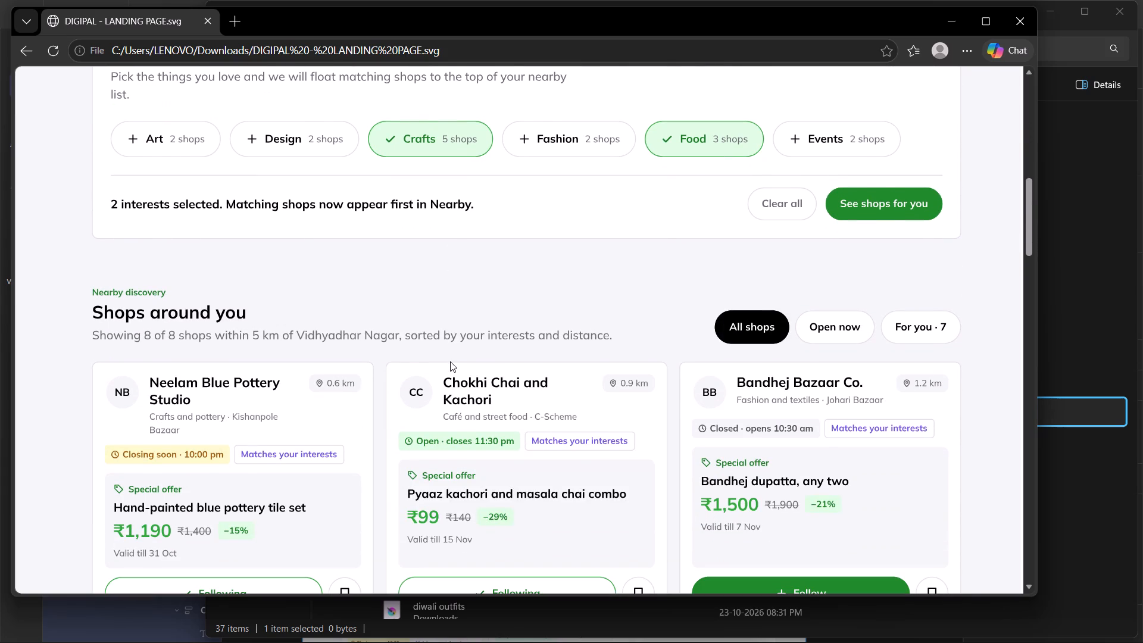
scroll(450, 361, down, 2)
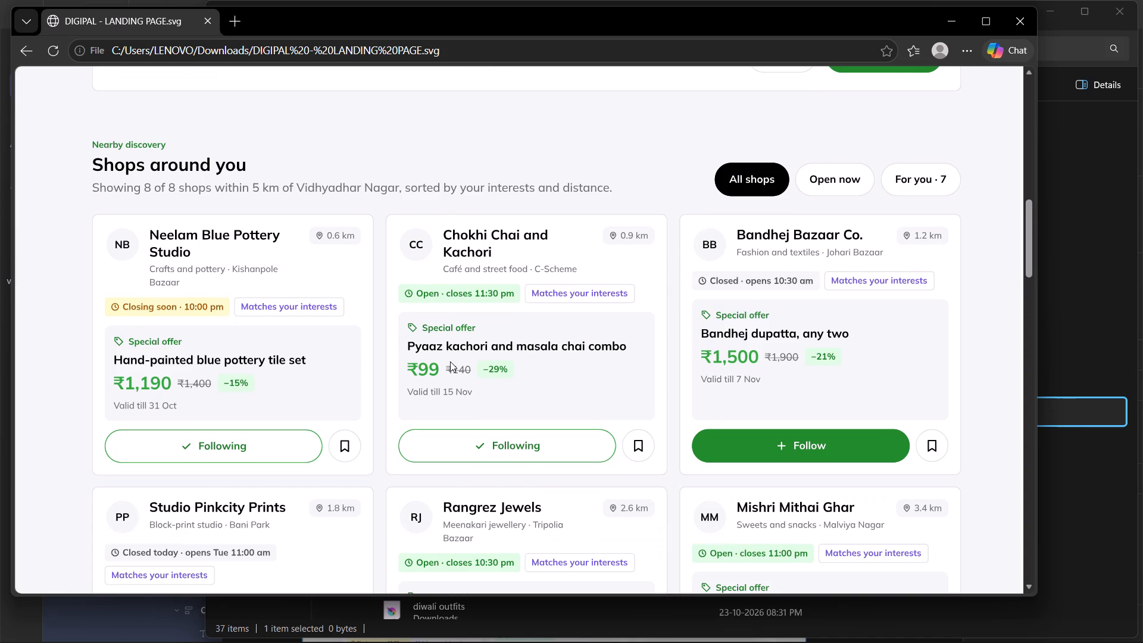
click(956, 14)
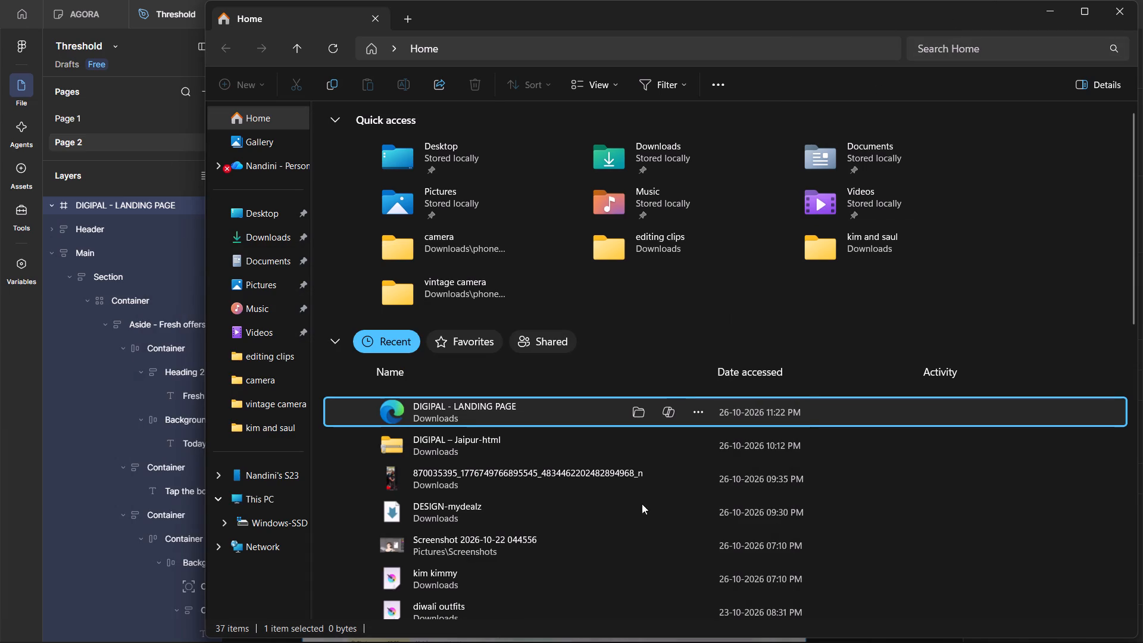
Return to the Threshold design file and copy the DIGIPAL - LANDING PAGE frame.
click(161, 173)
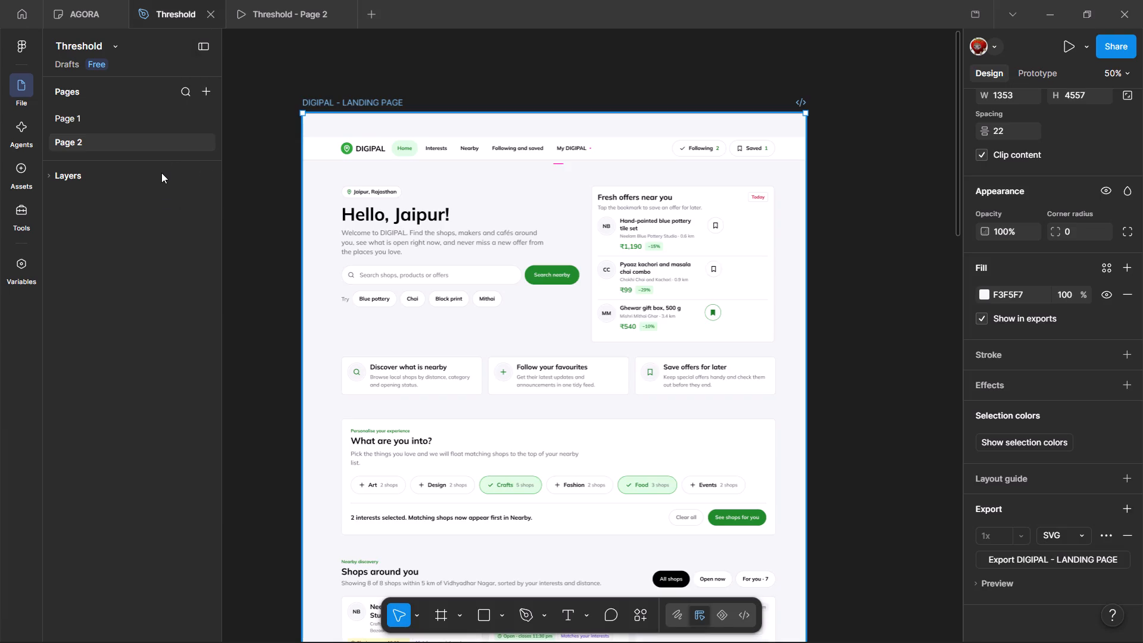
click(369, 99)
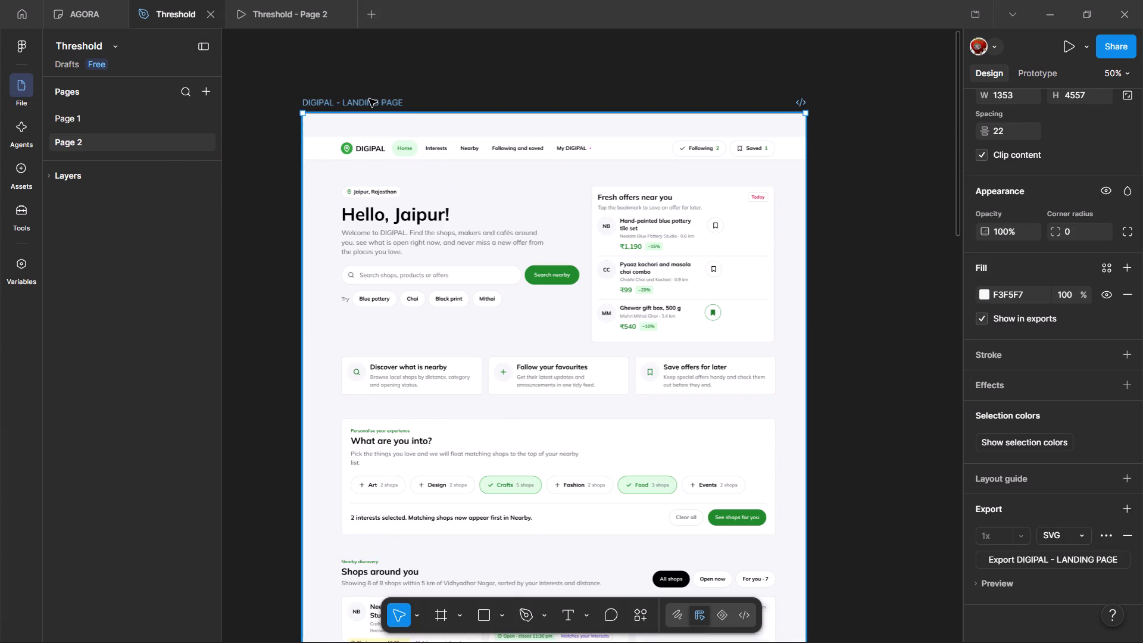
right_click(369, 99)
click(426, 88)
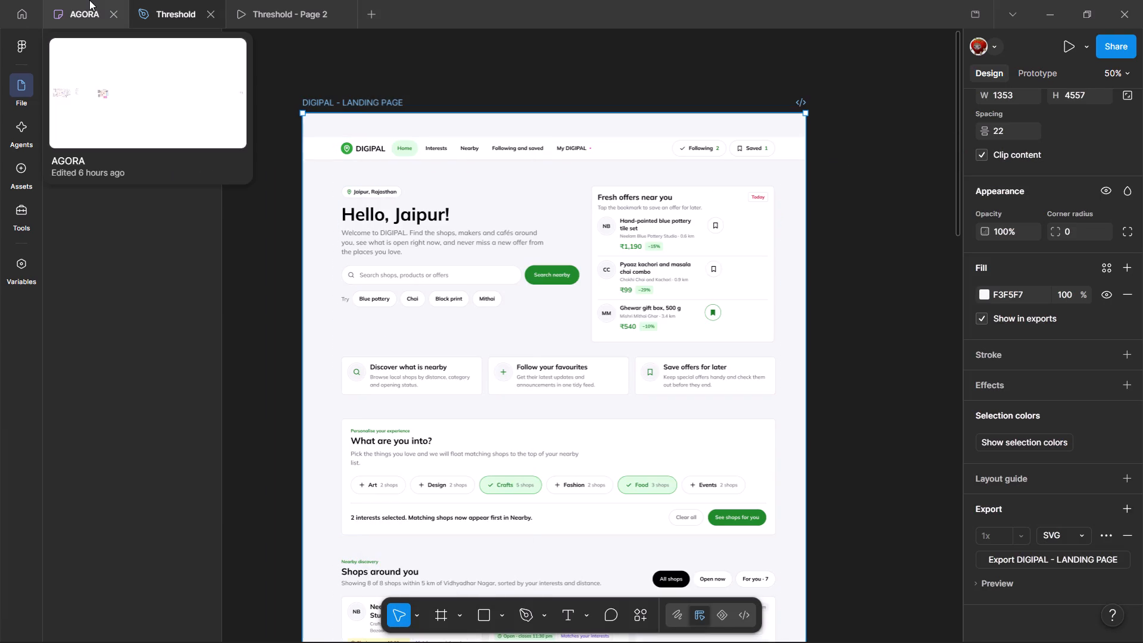
Switch to the AGORA board and move the questionnaire section closer to the AGORA section.
click(85, 2)
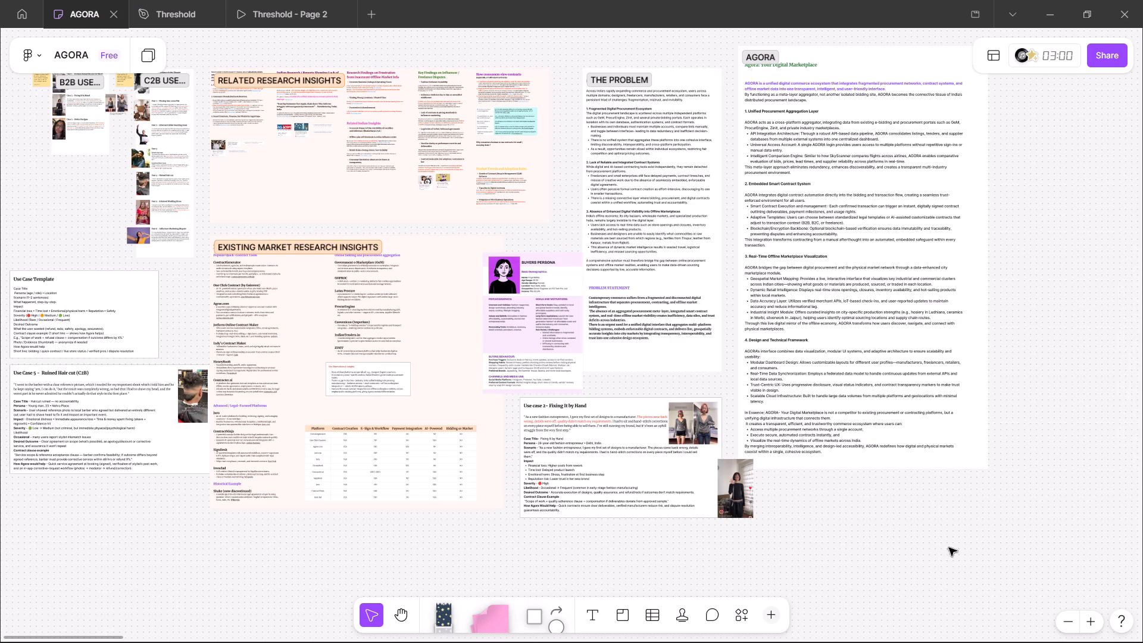
middle_drag(951, 550, 756, 343)
middle_drag(524, 406, 612, 607)
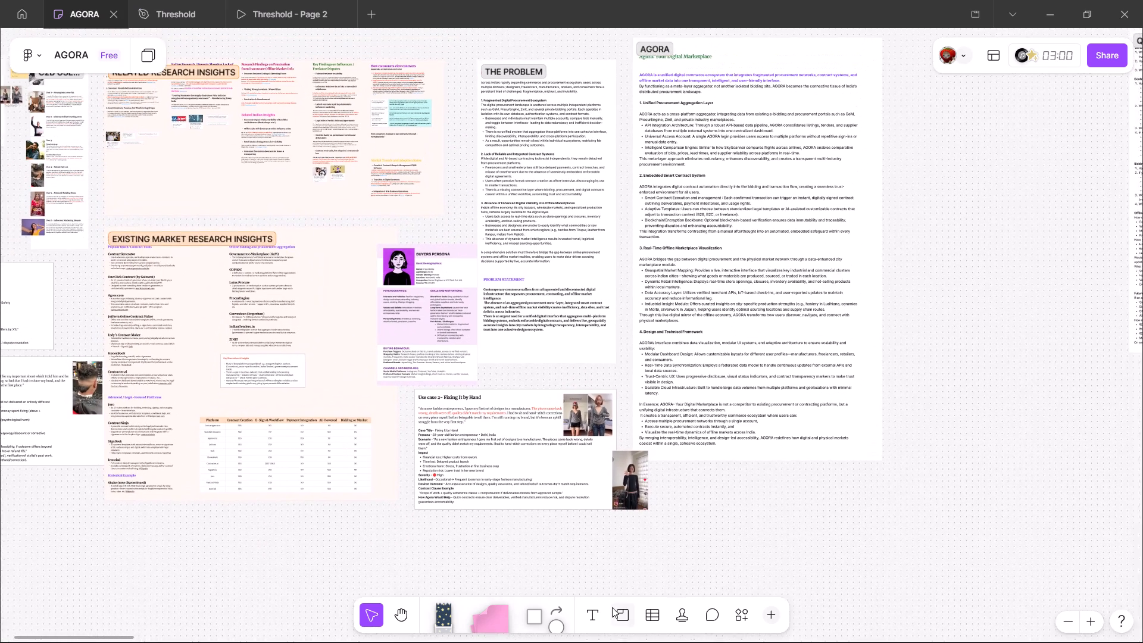
middle_drag(612, 607, 611, 608)
middle_drag(956, 336, 639, 494)
drag(832, 54, 610, 67)
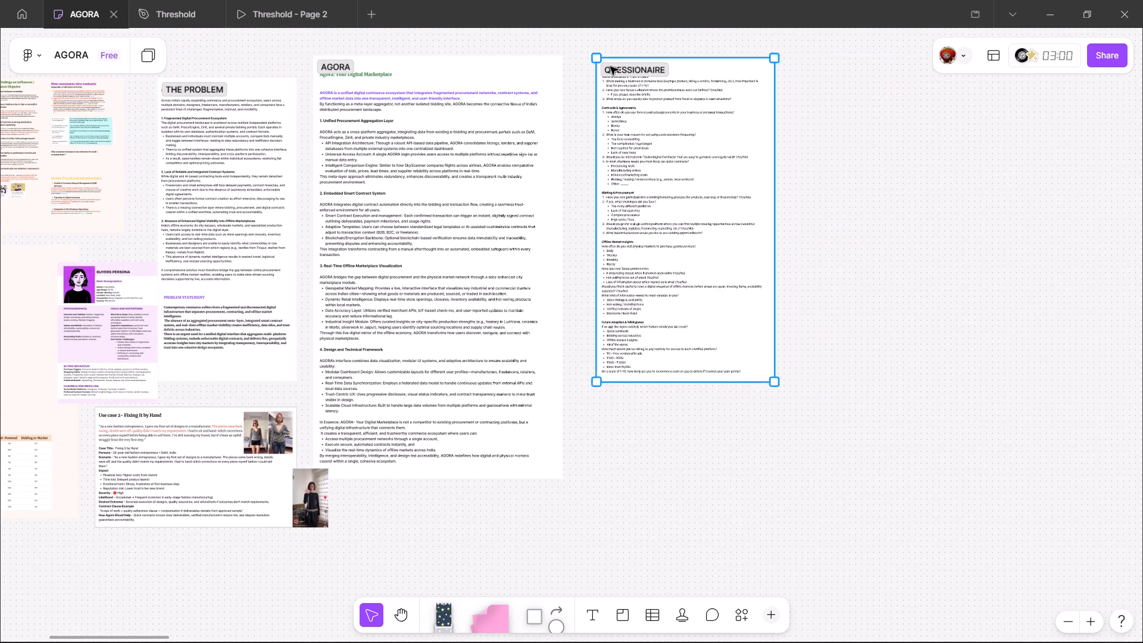
drag(610, 67, 596, 64)
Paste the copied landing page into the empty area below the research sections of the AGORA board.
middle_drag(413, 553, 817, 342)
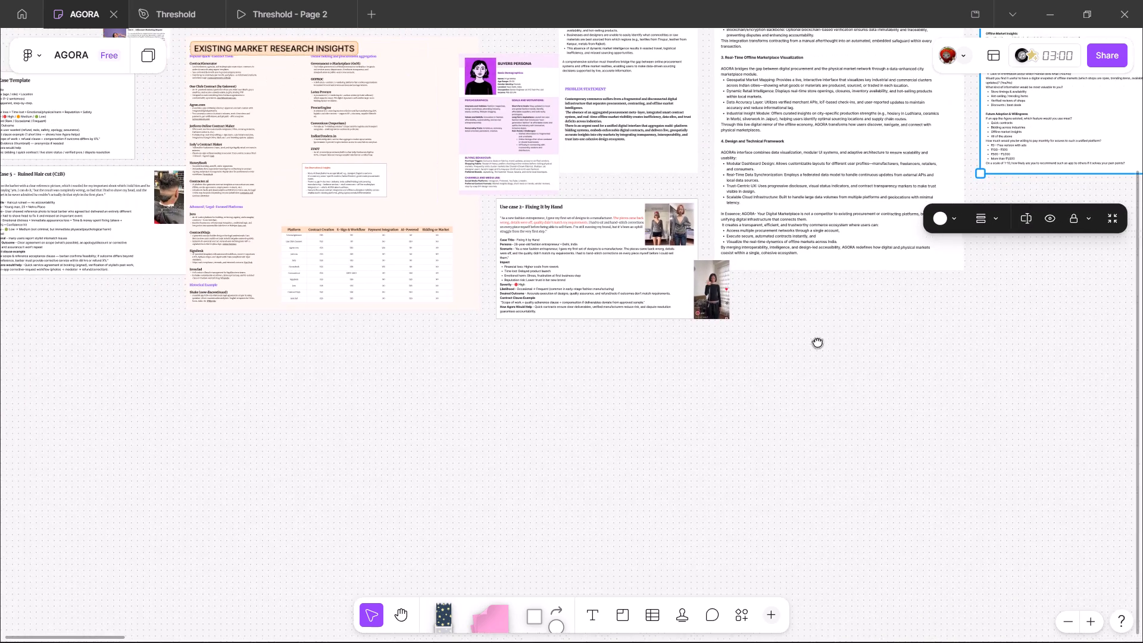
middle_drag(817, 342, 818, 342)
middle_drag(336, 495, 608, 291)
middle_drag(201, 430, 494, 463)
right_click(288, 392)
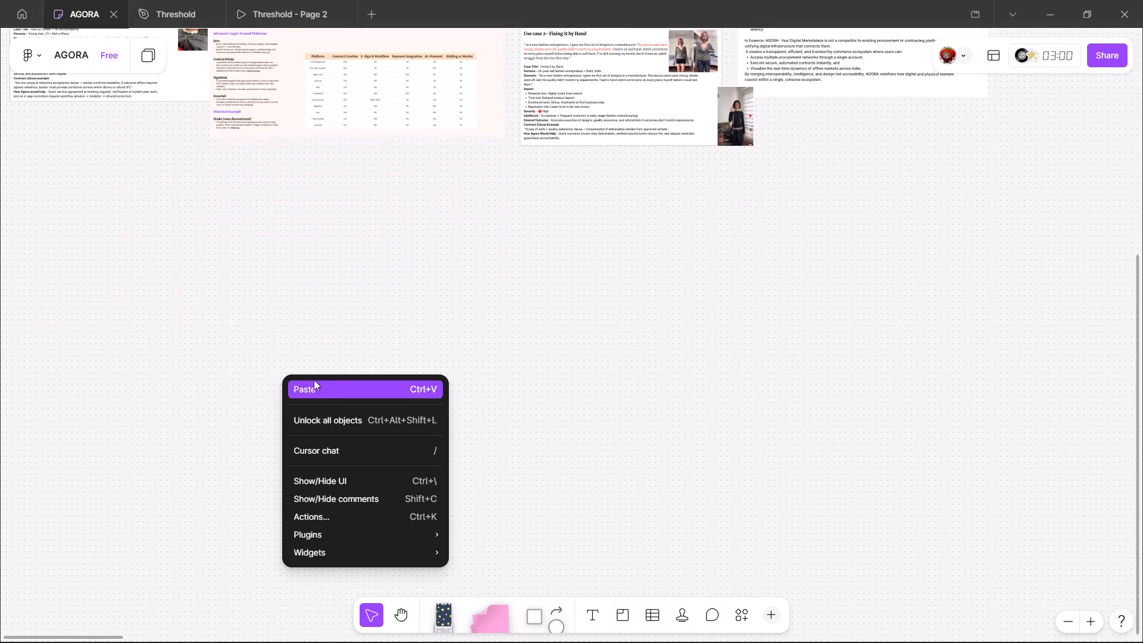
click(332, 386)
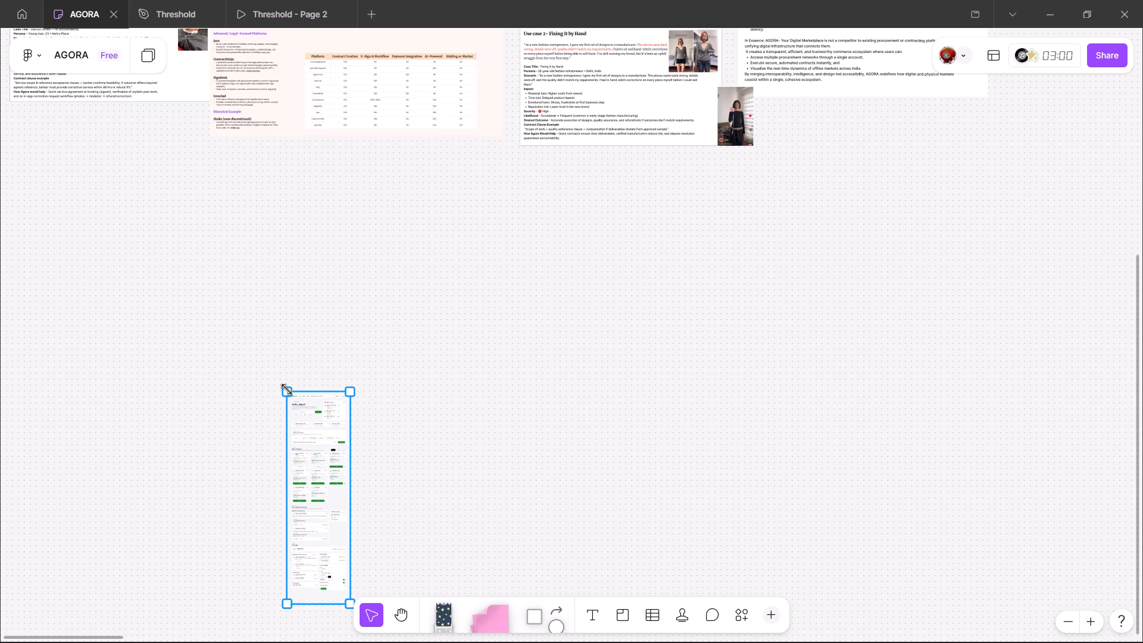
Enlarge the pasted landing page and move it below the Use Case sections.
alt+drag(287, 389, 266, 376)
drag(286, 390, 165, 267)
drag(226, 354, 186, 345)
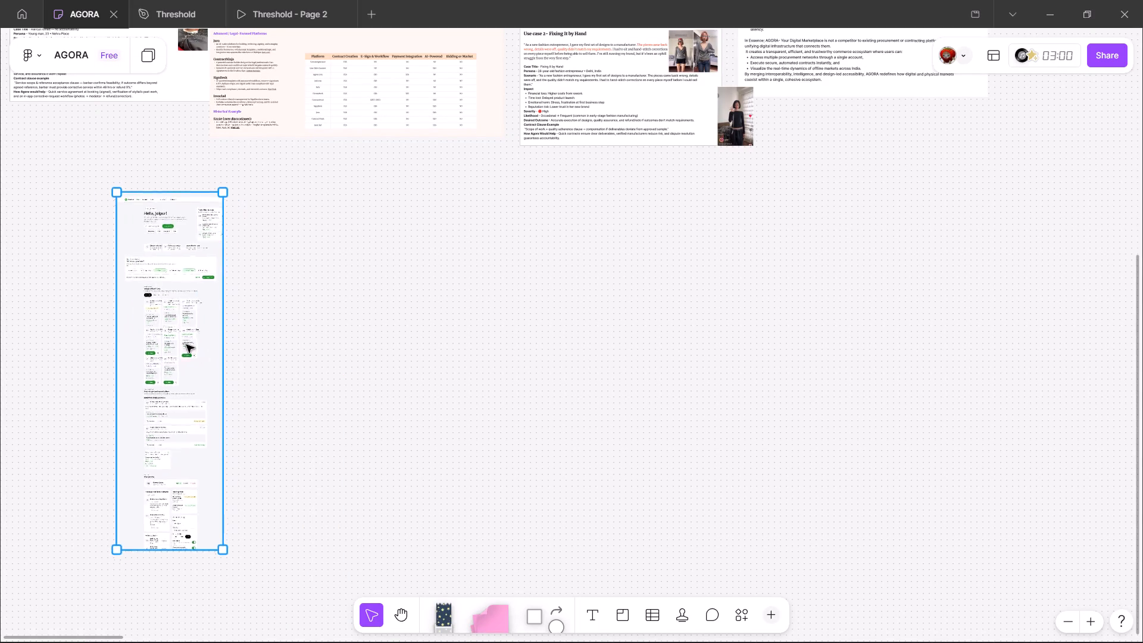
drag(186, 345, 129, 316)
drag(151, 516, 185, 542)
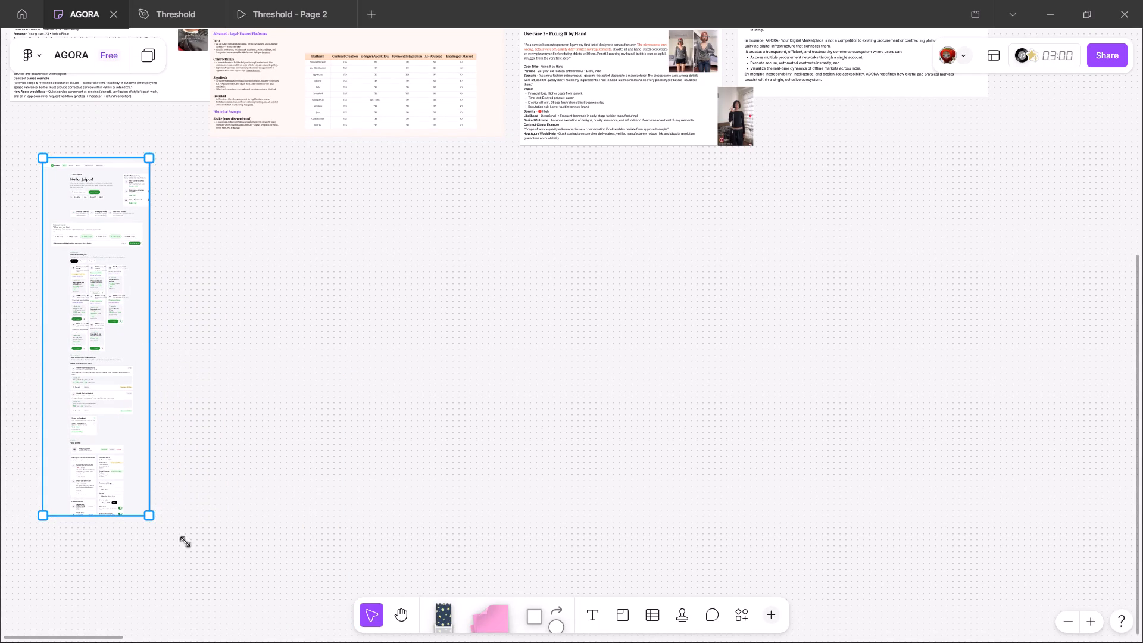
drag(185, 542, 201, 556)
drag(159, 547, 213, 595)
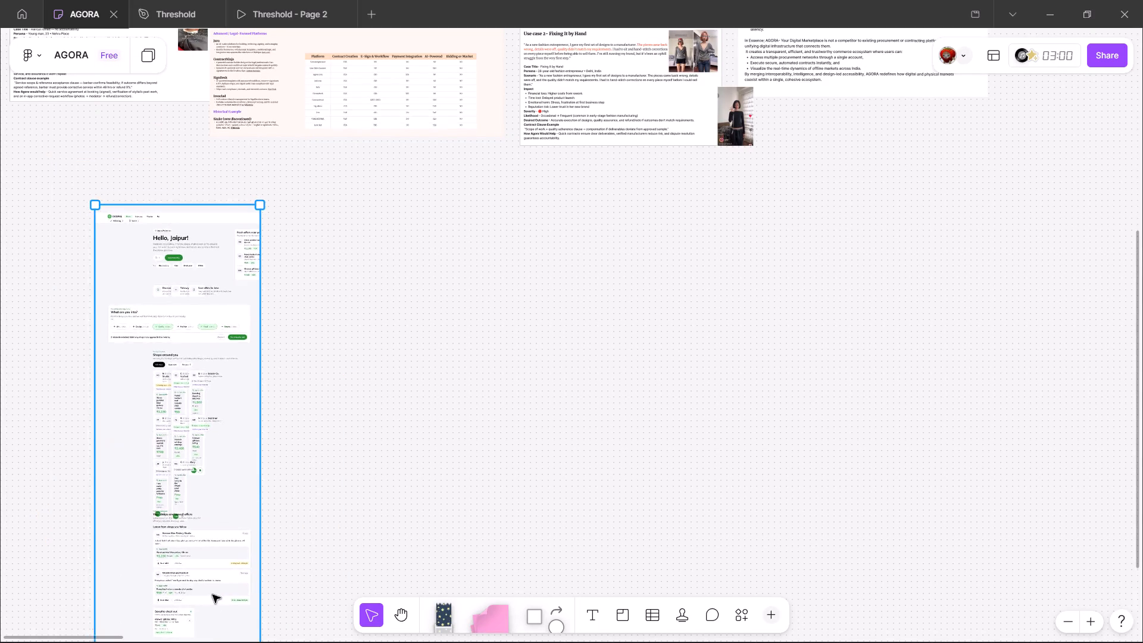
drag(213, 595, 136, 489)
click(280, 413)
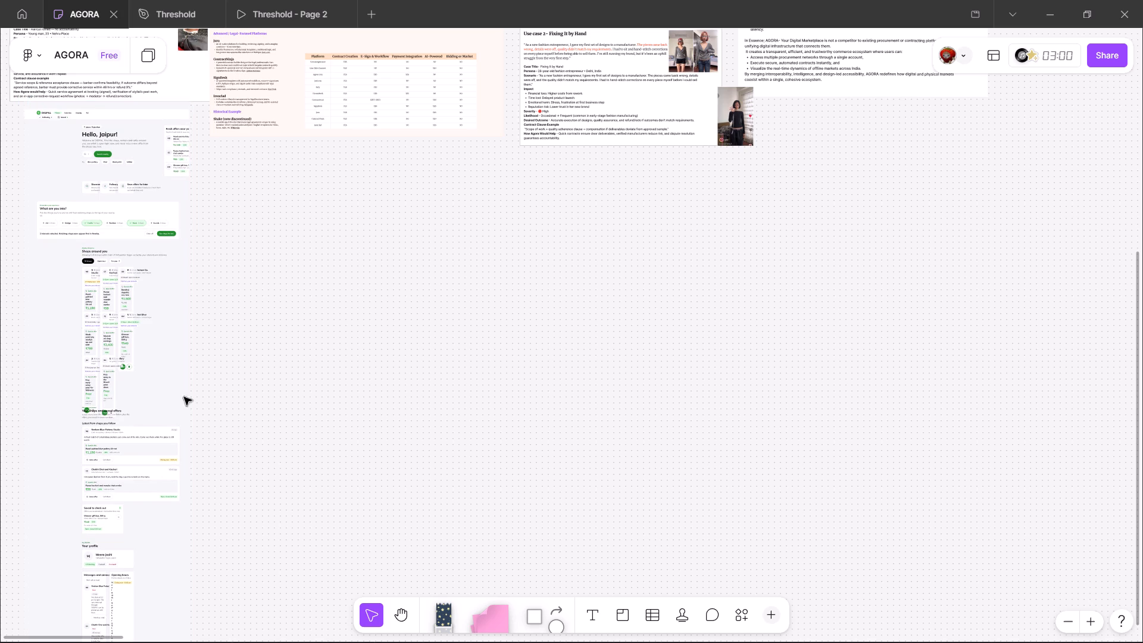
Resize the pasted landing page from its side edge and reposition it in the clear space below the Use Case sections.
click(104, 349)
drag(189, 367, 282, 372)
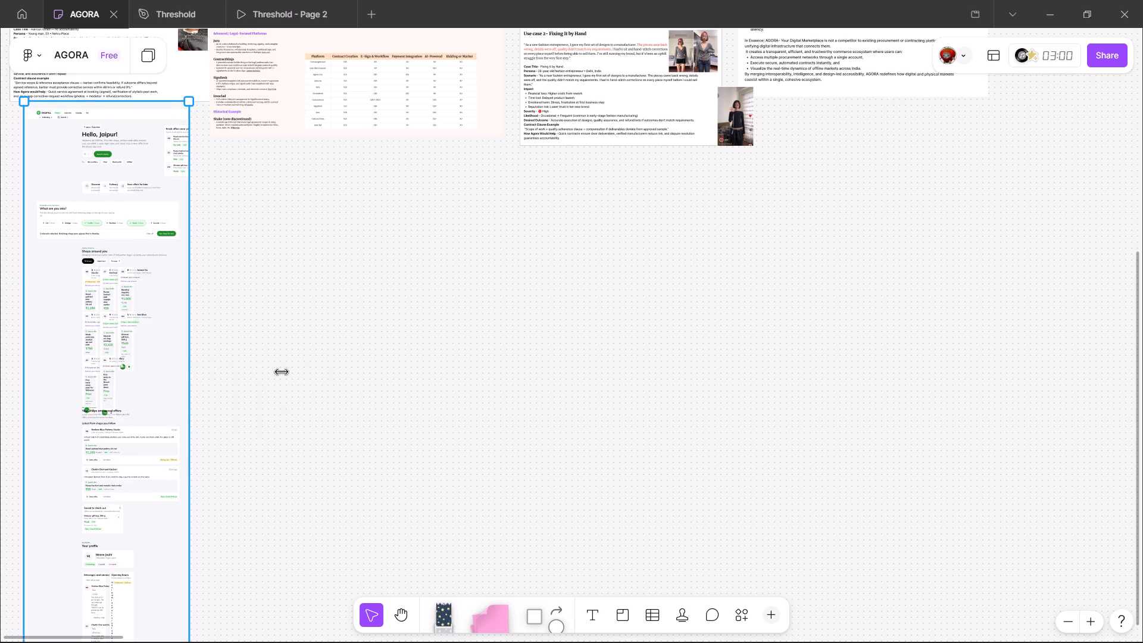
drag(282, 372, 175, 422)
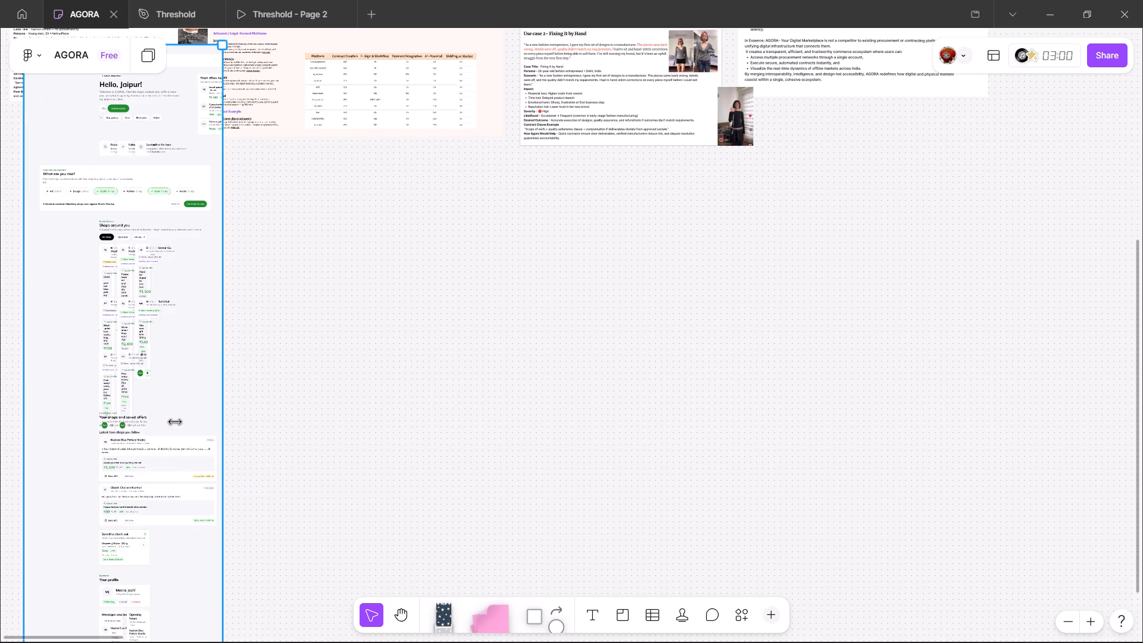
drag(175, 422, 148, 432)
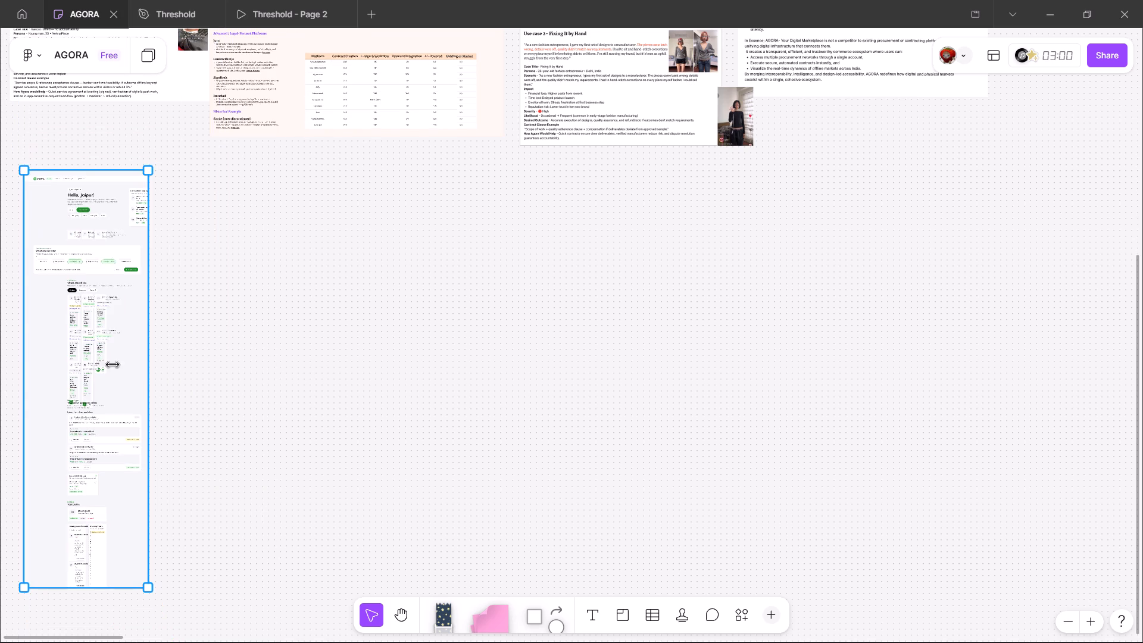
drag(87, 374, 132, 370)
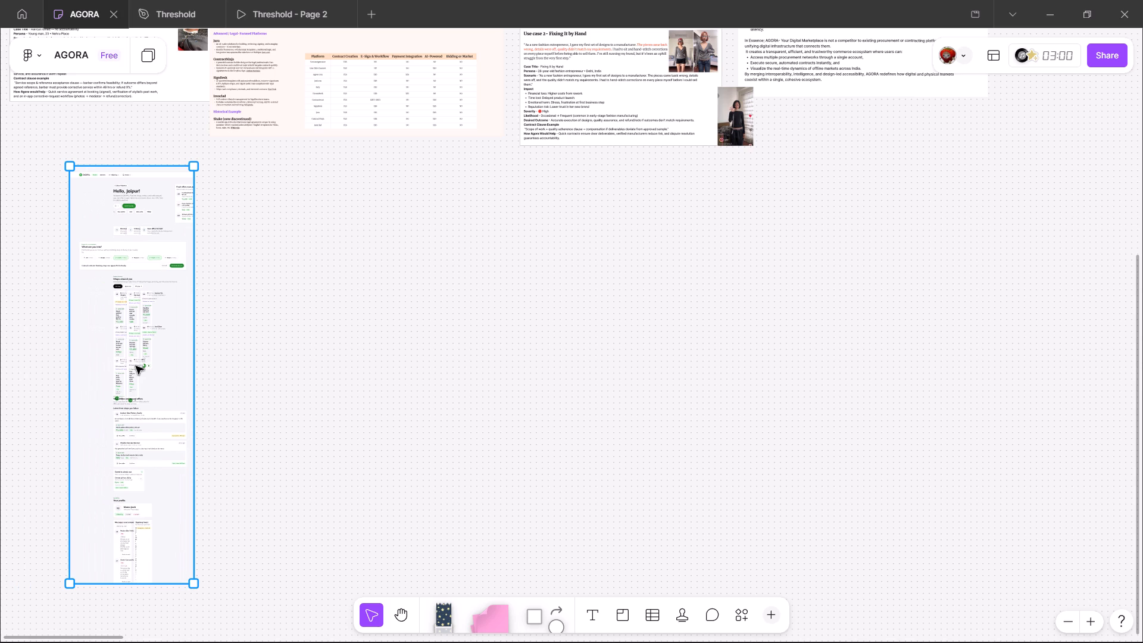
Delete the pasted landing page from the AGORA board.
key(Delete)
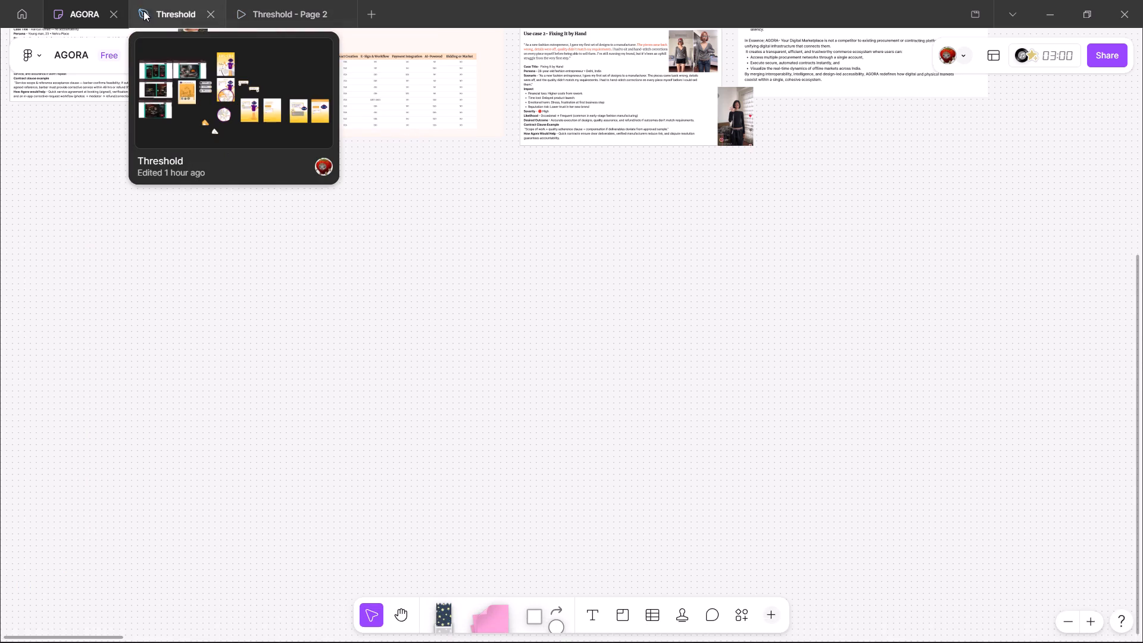
Copy the DIGIPAL - LANDING PAGE frame from Threshold again and paste it into the empty area of the AGORA board.
click(147, 11)
click(357, 104)
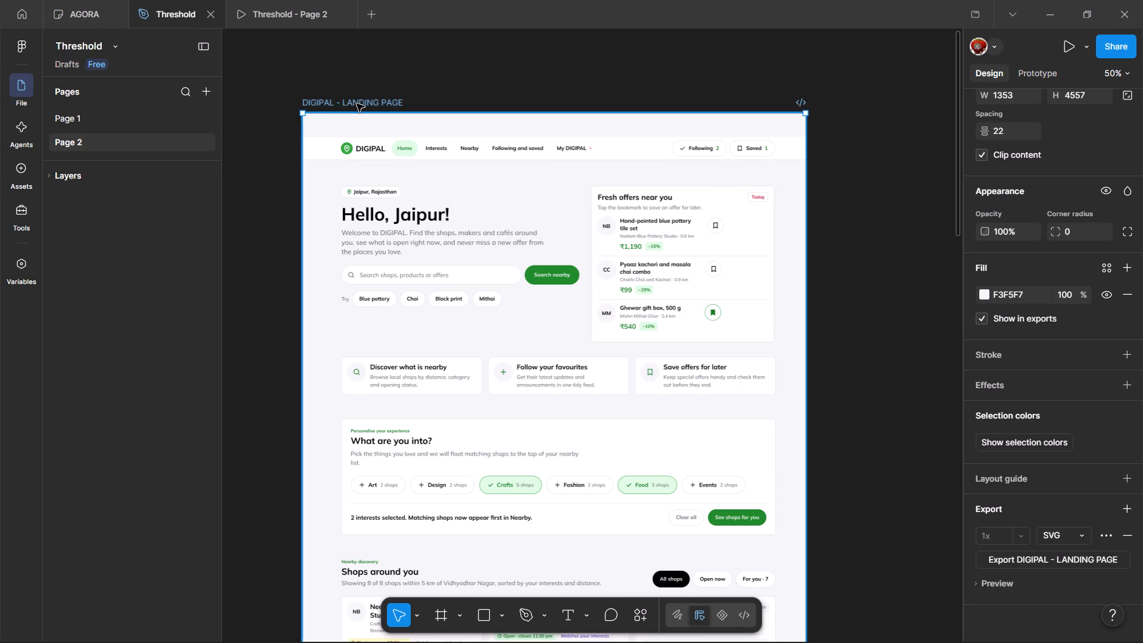
right_click(357, 104)
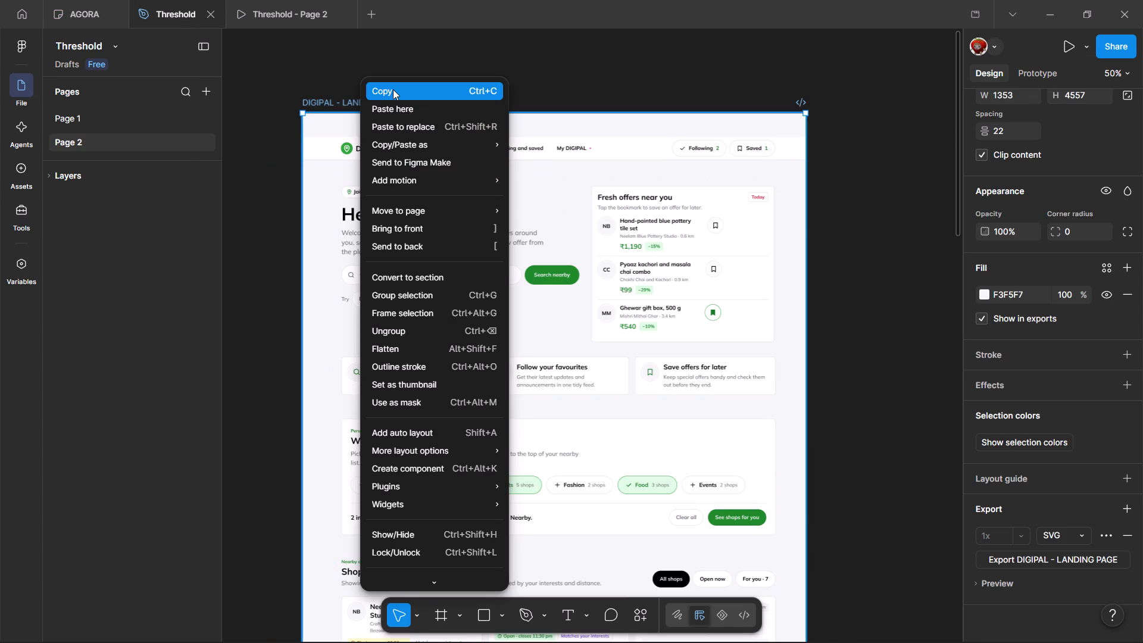
click(393, 89)
click(82, 1)
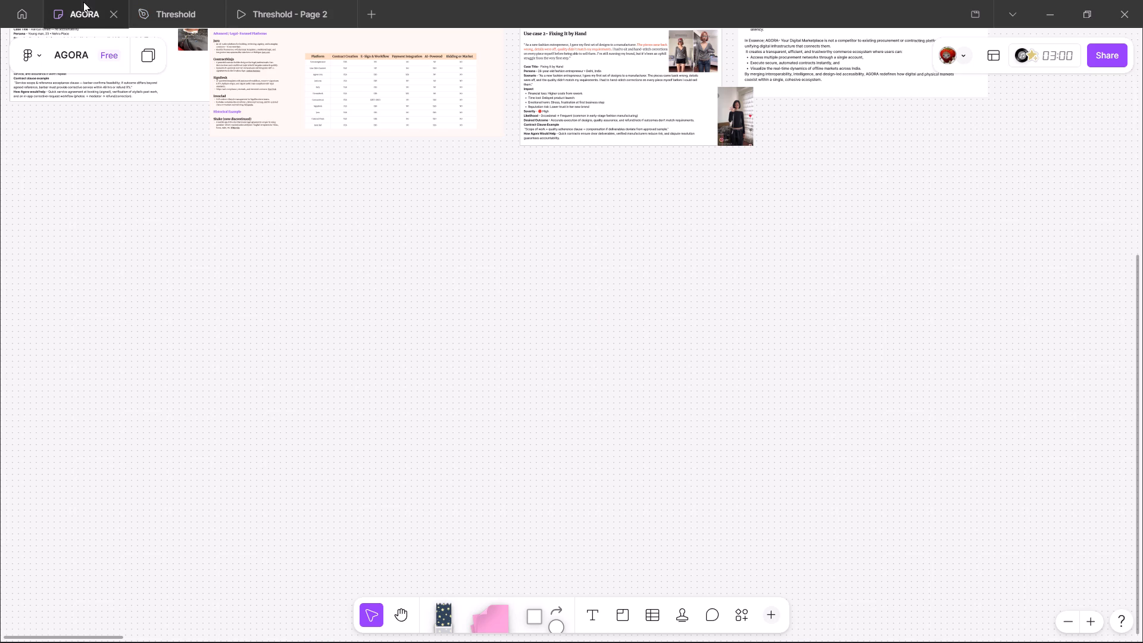
right_click(240, 257)
click(248, 264)
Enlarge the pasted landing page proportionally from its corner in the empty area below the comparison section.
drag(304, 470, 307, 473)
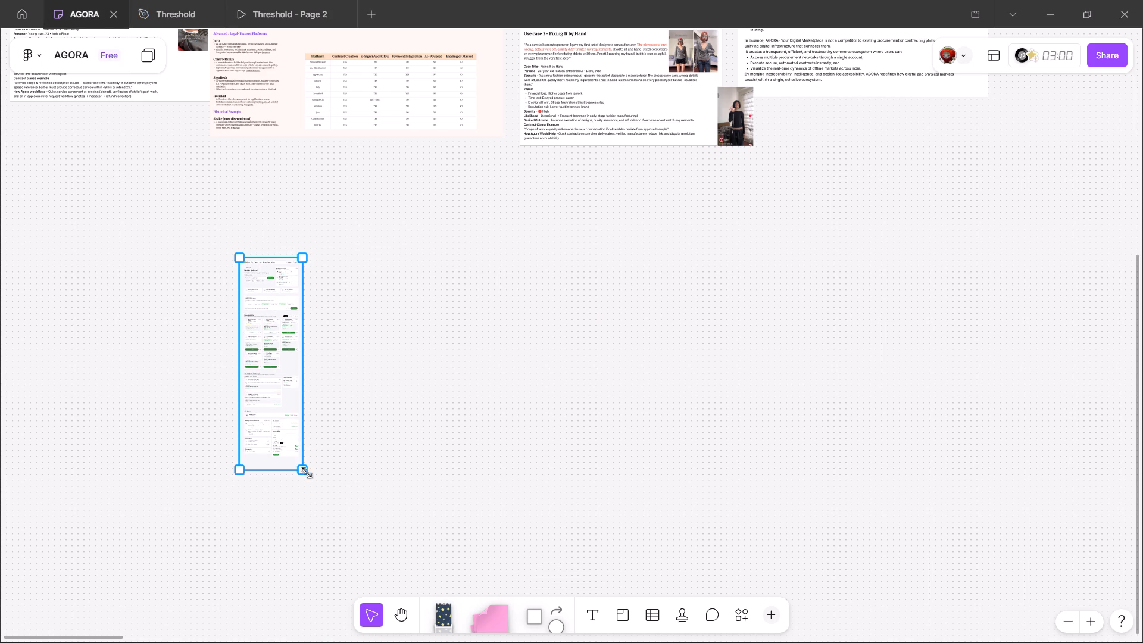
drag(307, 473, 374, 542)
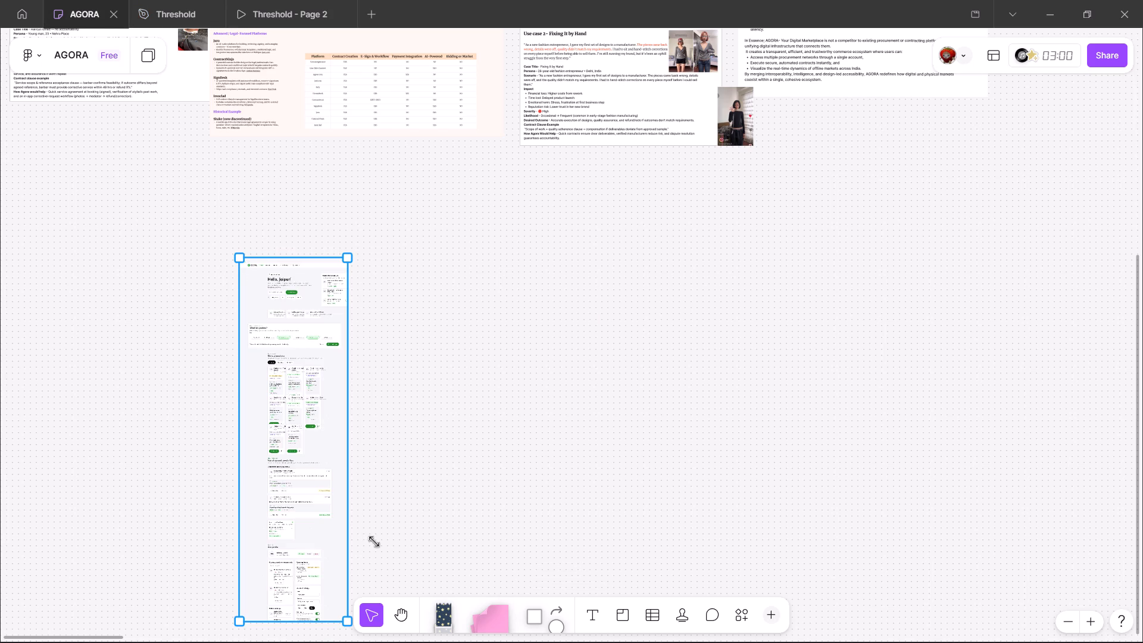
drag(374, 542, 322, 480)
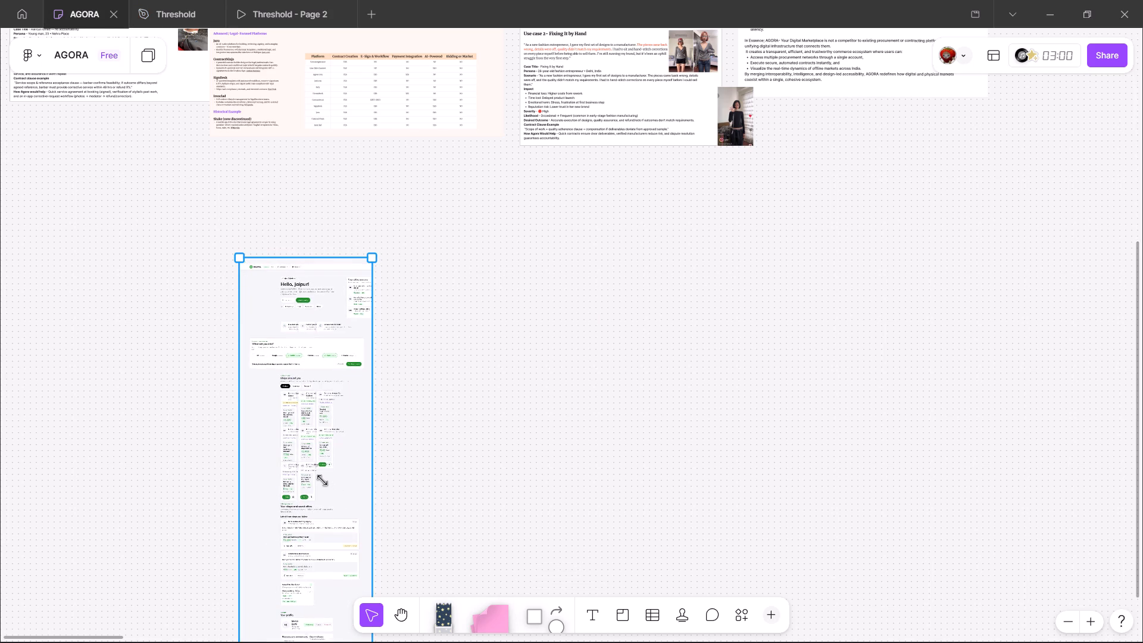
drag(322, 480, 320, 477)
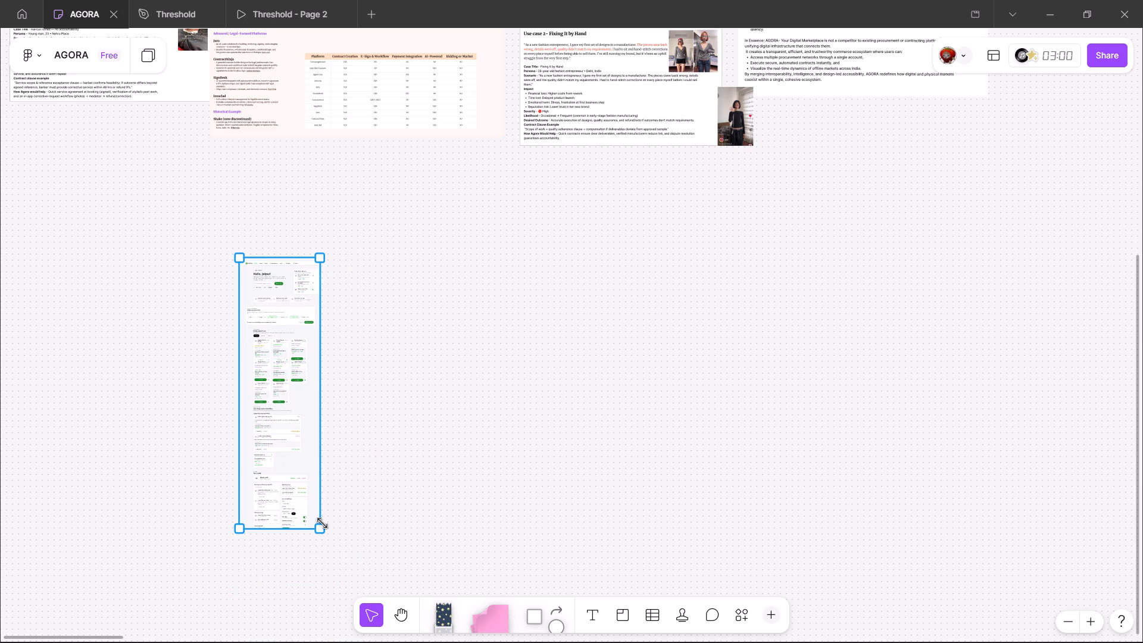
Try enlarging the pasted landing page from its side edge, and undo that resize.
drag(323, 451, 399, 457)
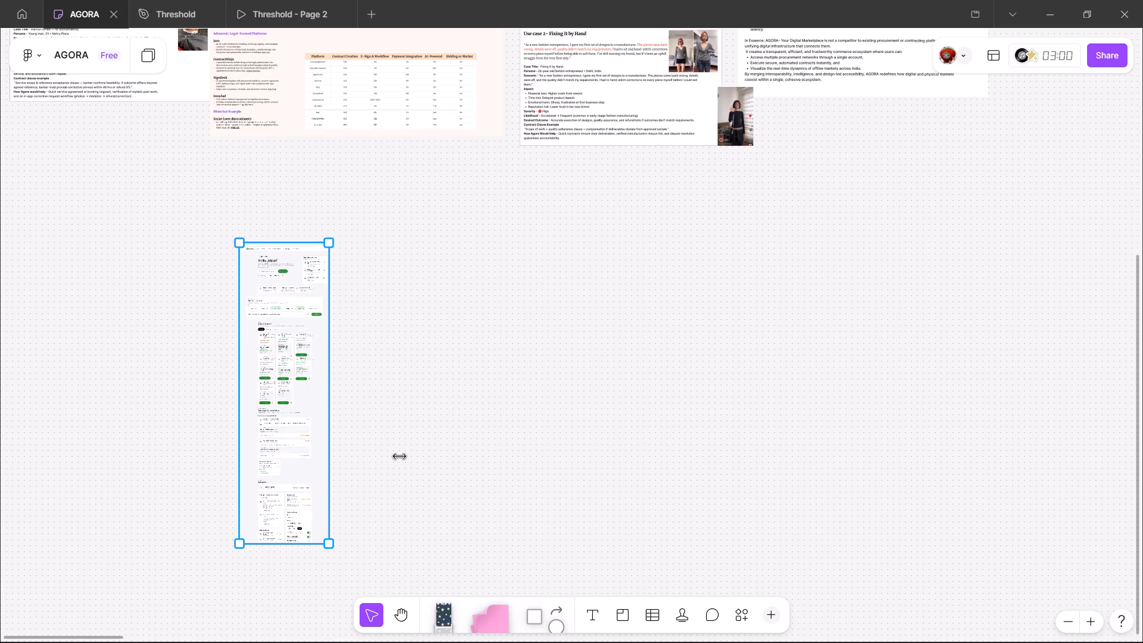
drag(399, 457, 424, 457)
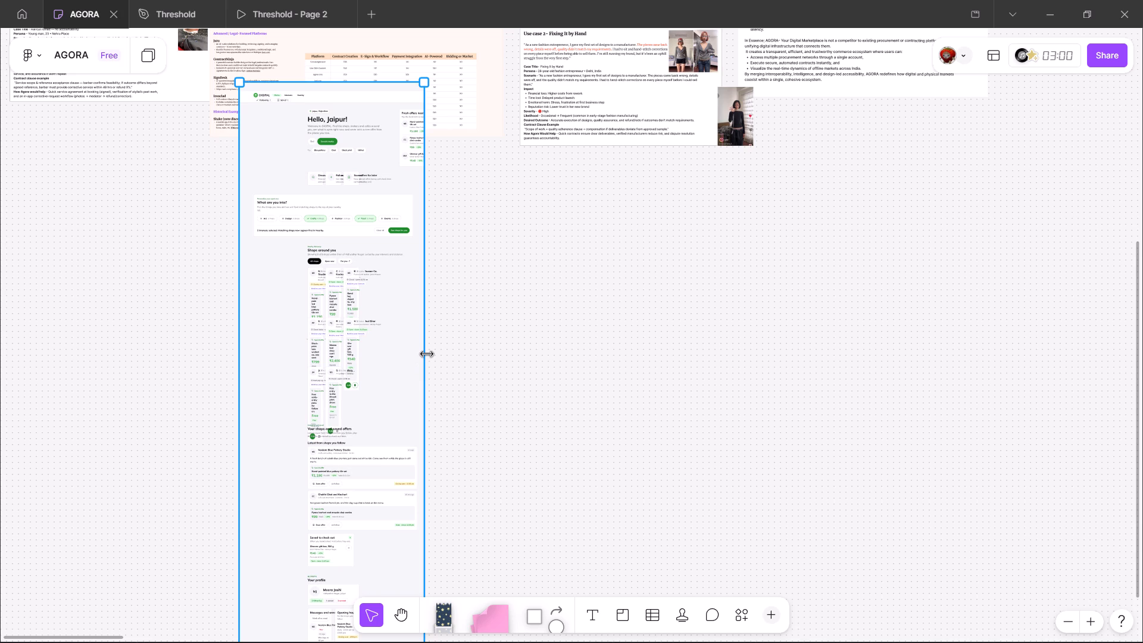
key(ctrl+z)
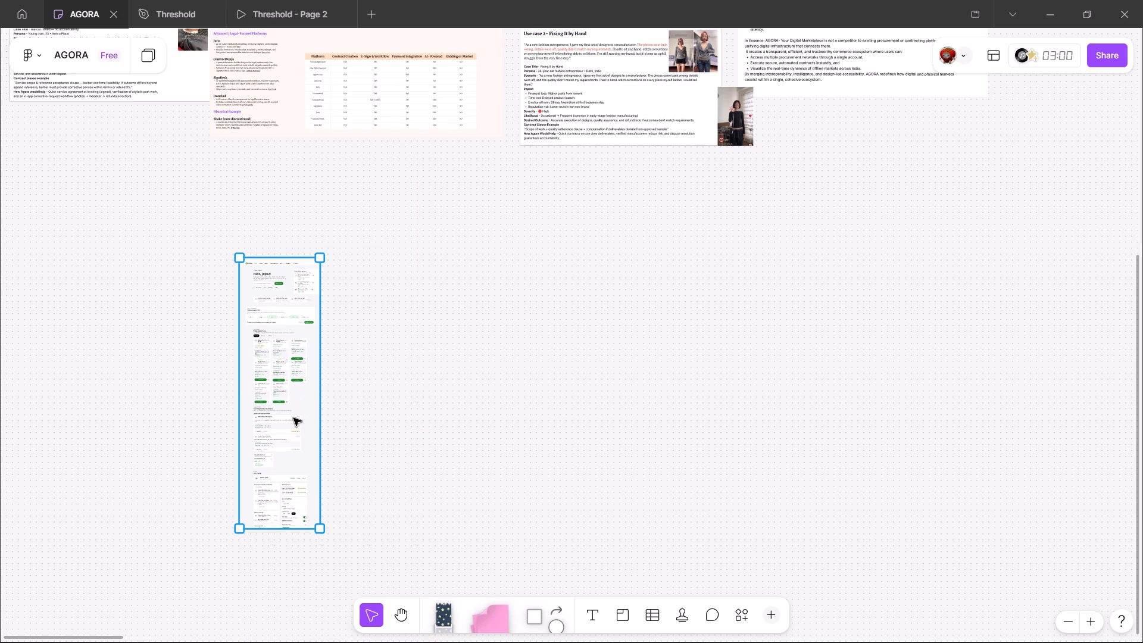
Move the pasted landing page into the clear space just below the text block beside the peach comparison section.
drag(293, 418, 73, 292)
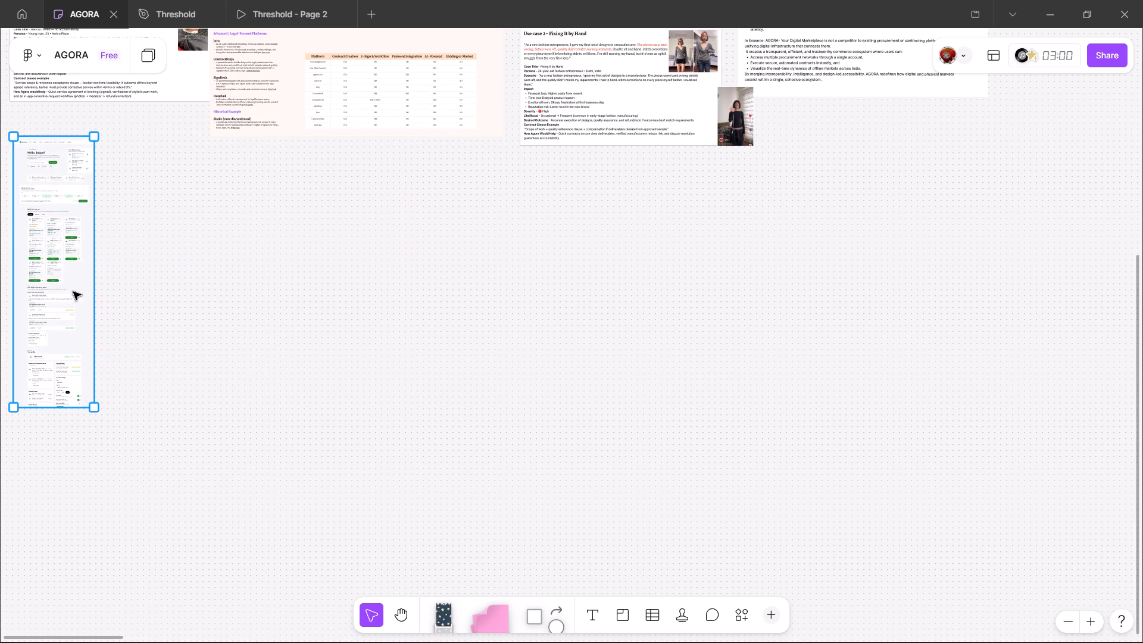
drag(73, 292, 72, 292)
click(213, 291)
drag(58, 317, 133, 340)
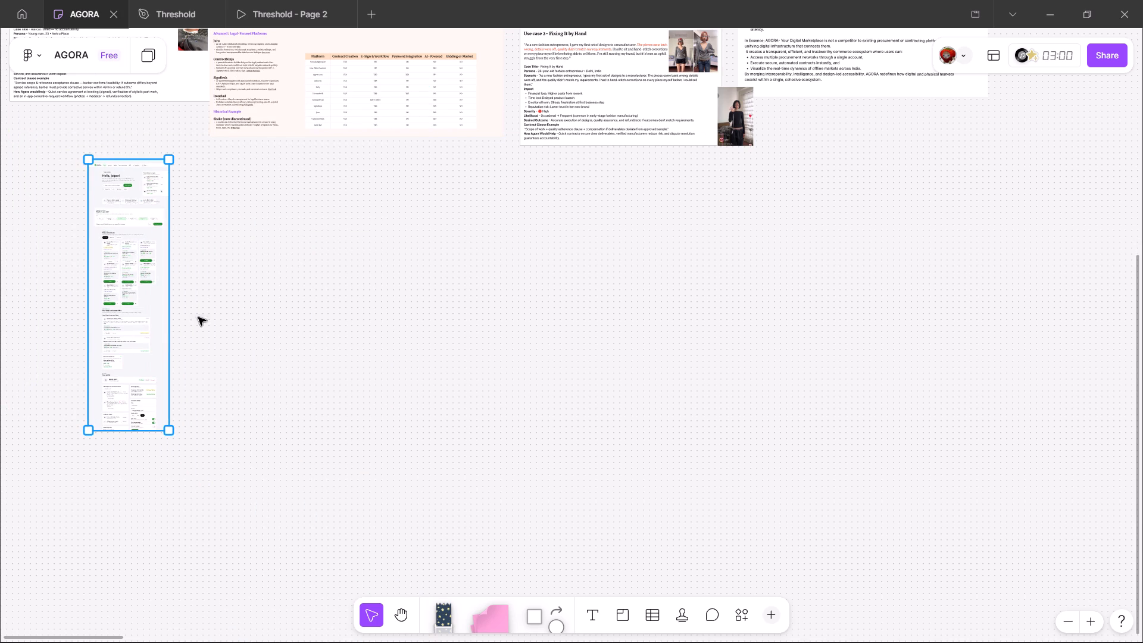
Examine the pasted landing page up close, from the Shops around you cards up to the DIGIPAL header.
key(ctrl+9)
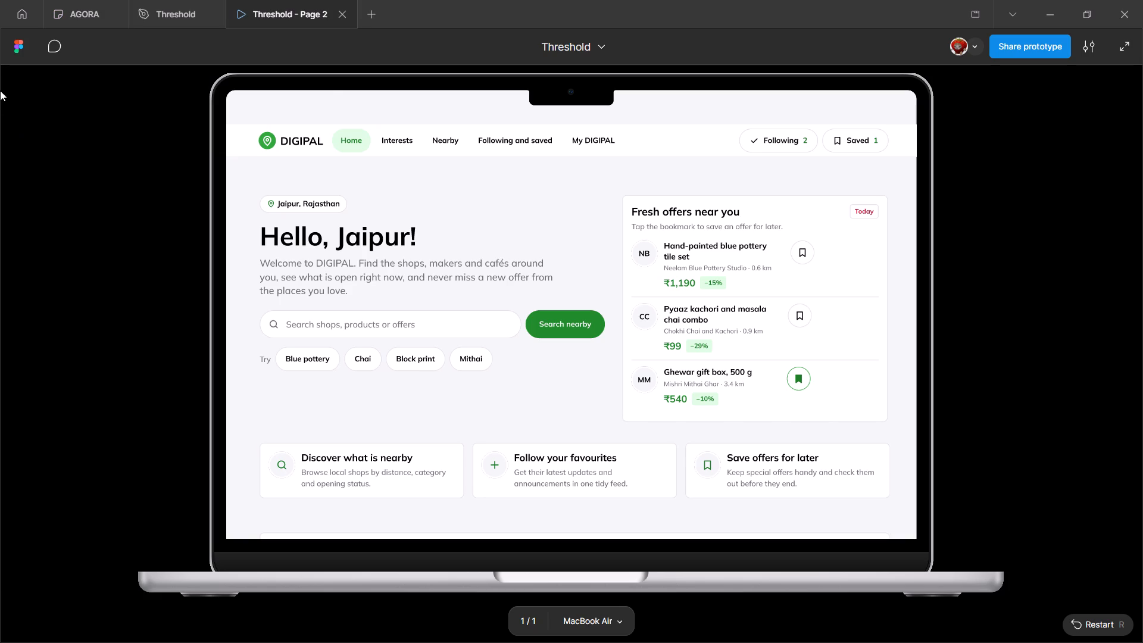
click(66, 8)
click(346, 417)
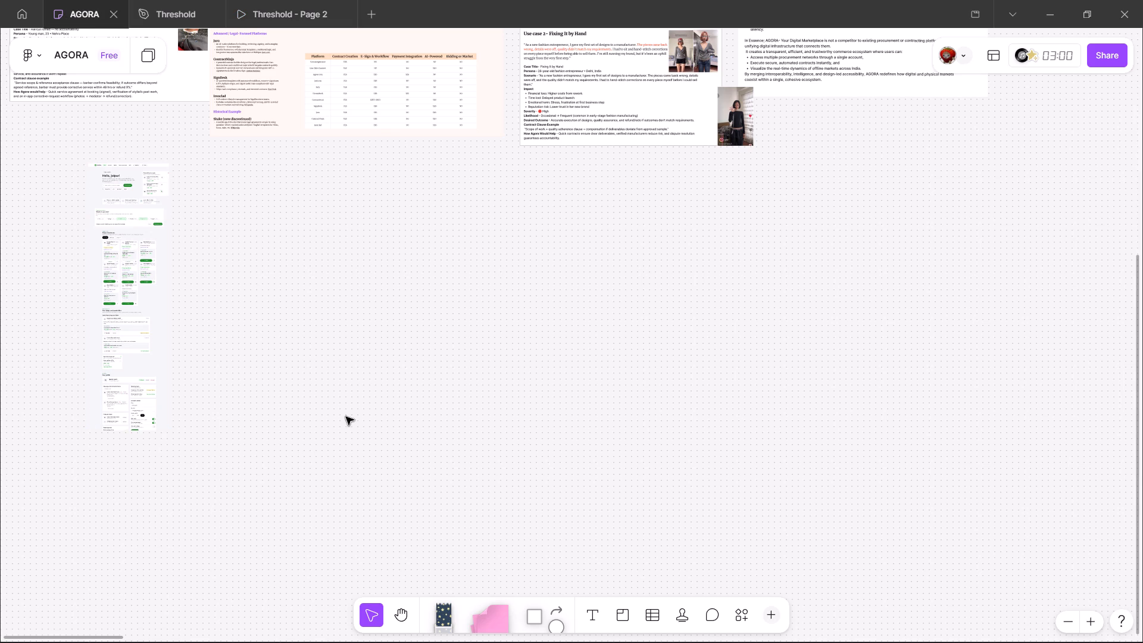
key(ctrl+plus)
key(ctrl+plus)
middle_drag(143, 328, 199, 345)
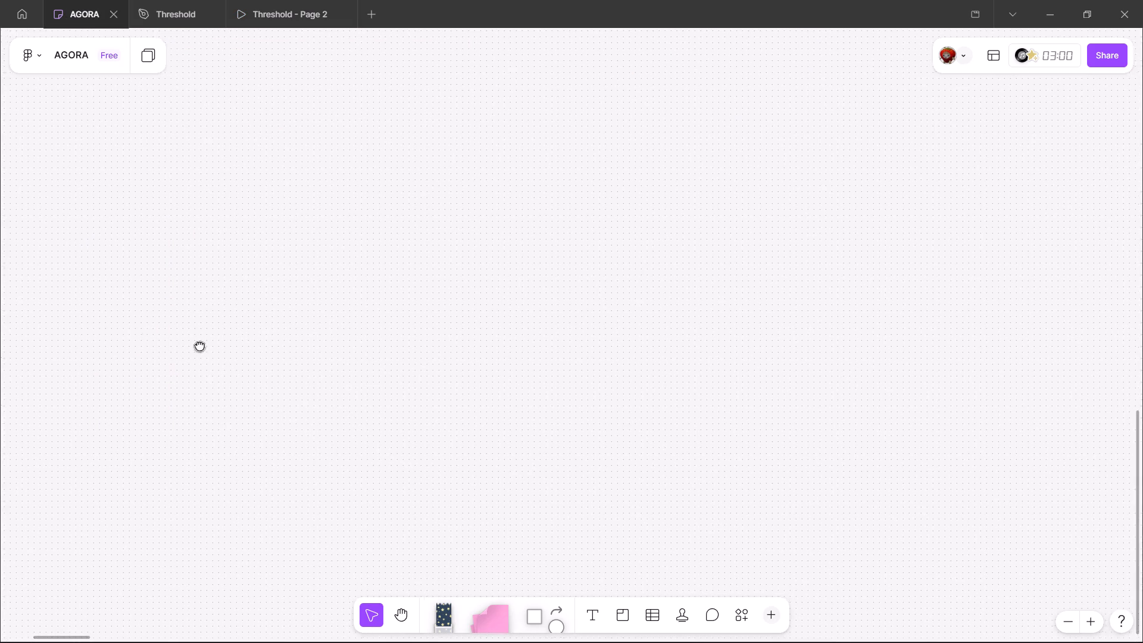
middle_drag(199, 345, 883, 390)
key(ctrl+plus)
key(ctrl+plus)
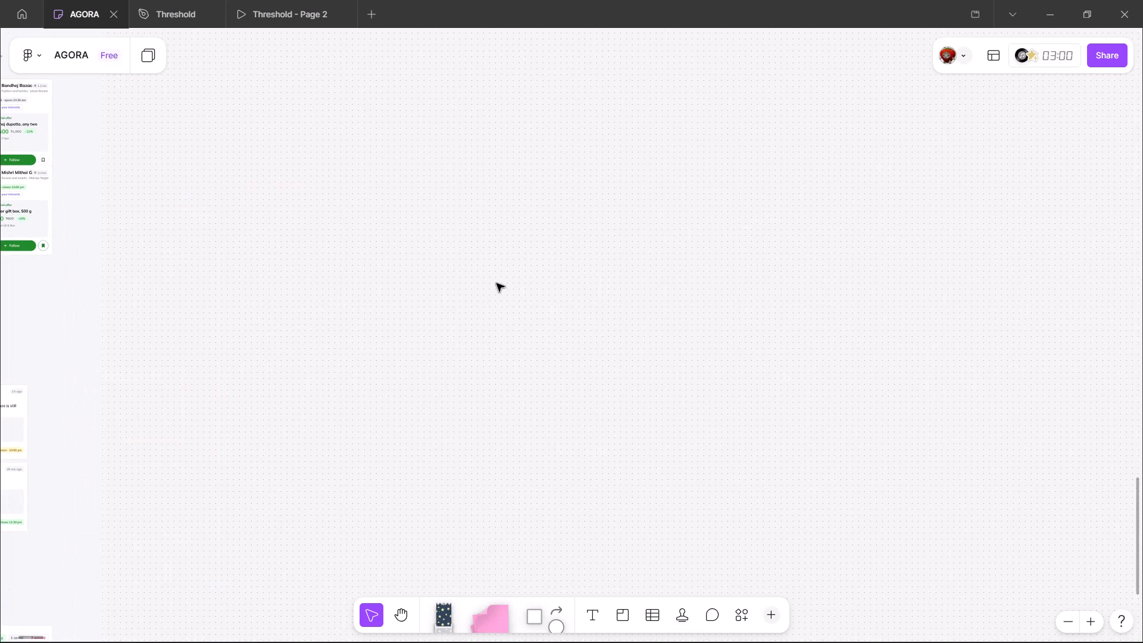
middle_drag(378, 297, 770, 450)
key(ctrl+plus)
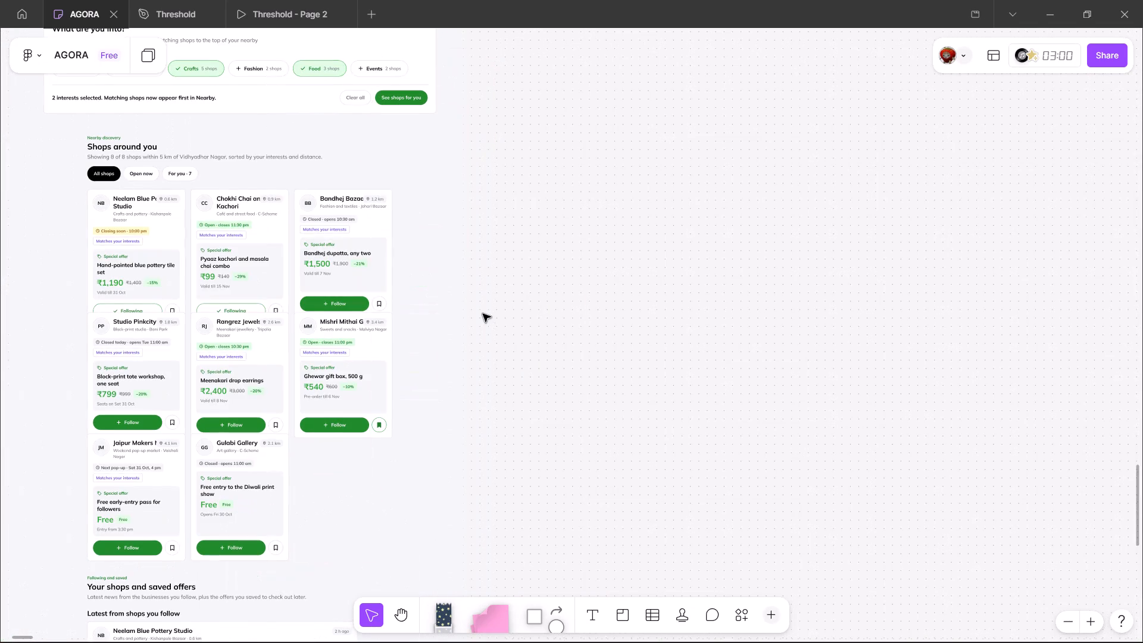
middle_drag(0, 189, 317, 327)
middle_drag(157, 235, 322, 389)
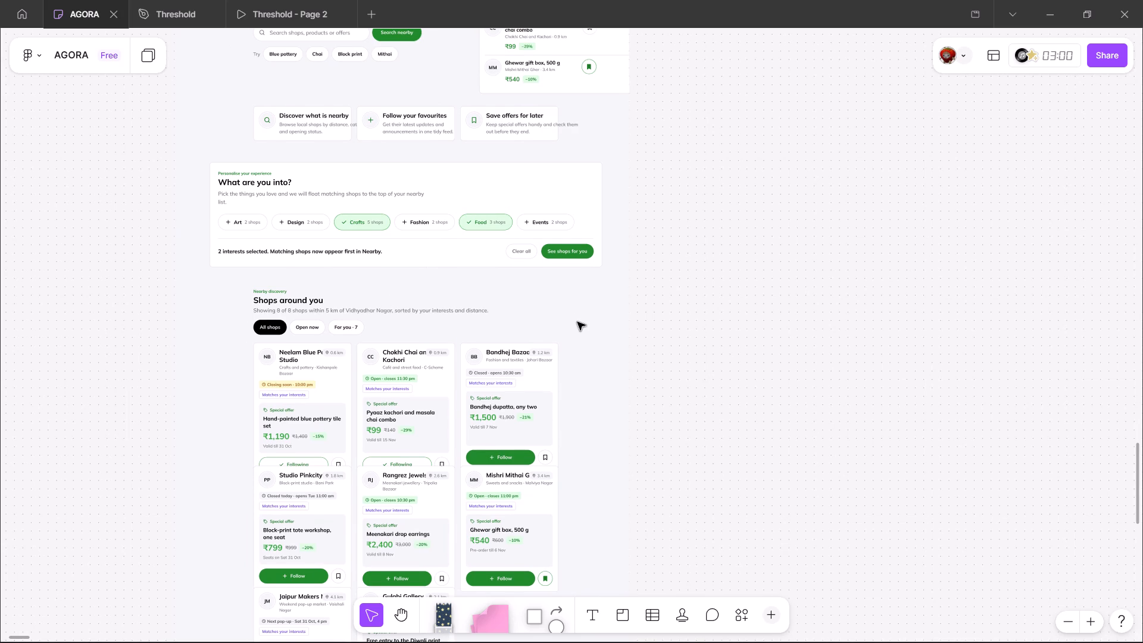
scroll(577, 322, up, 14)
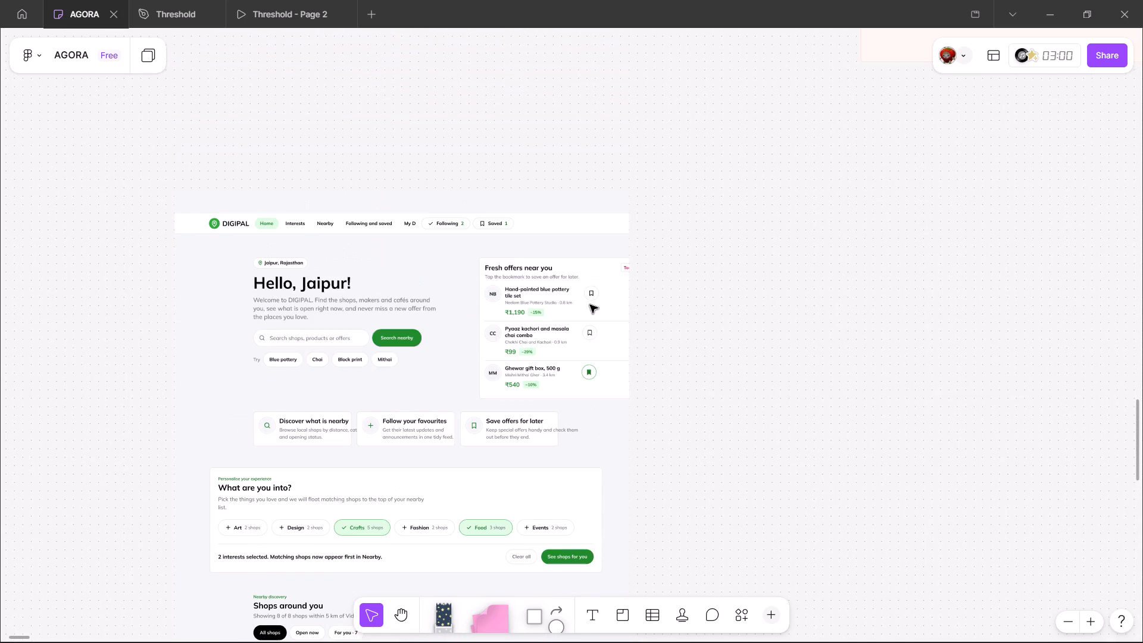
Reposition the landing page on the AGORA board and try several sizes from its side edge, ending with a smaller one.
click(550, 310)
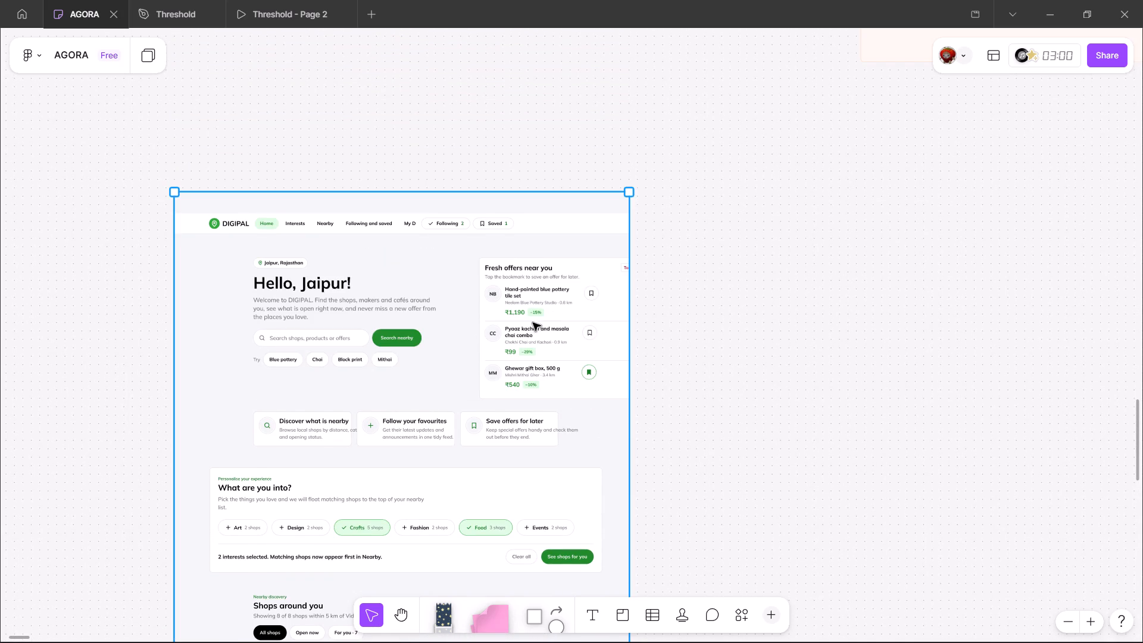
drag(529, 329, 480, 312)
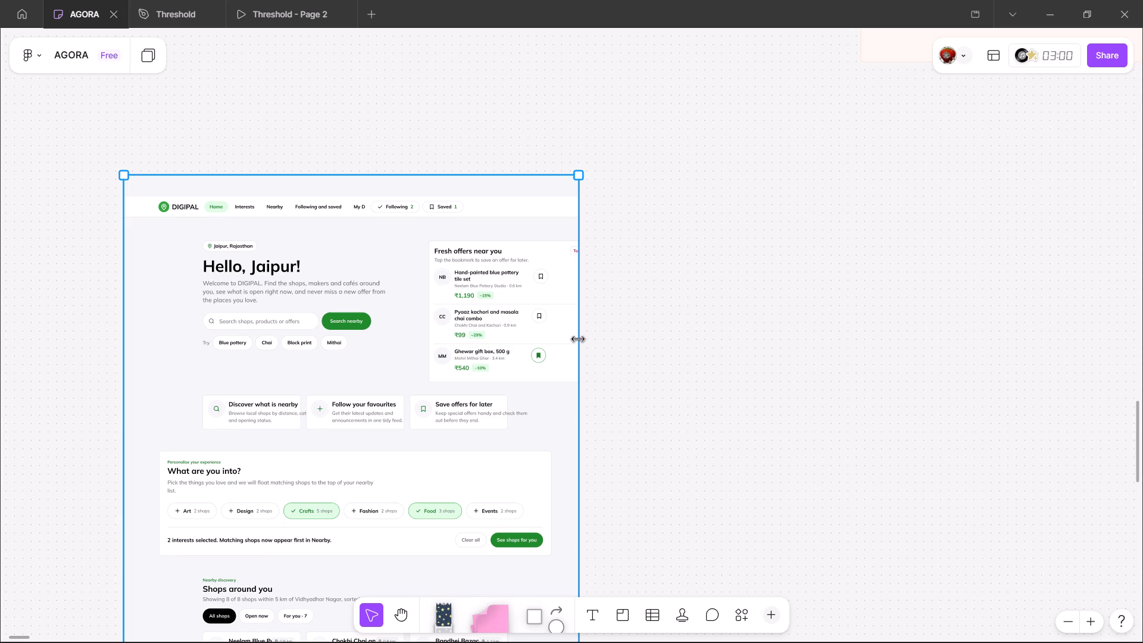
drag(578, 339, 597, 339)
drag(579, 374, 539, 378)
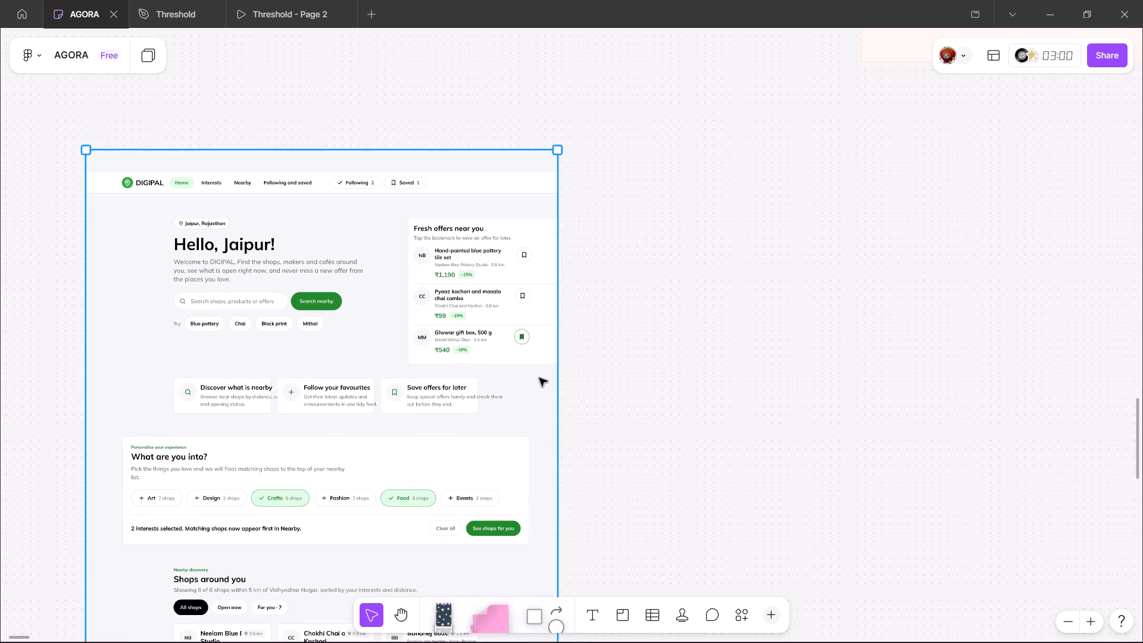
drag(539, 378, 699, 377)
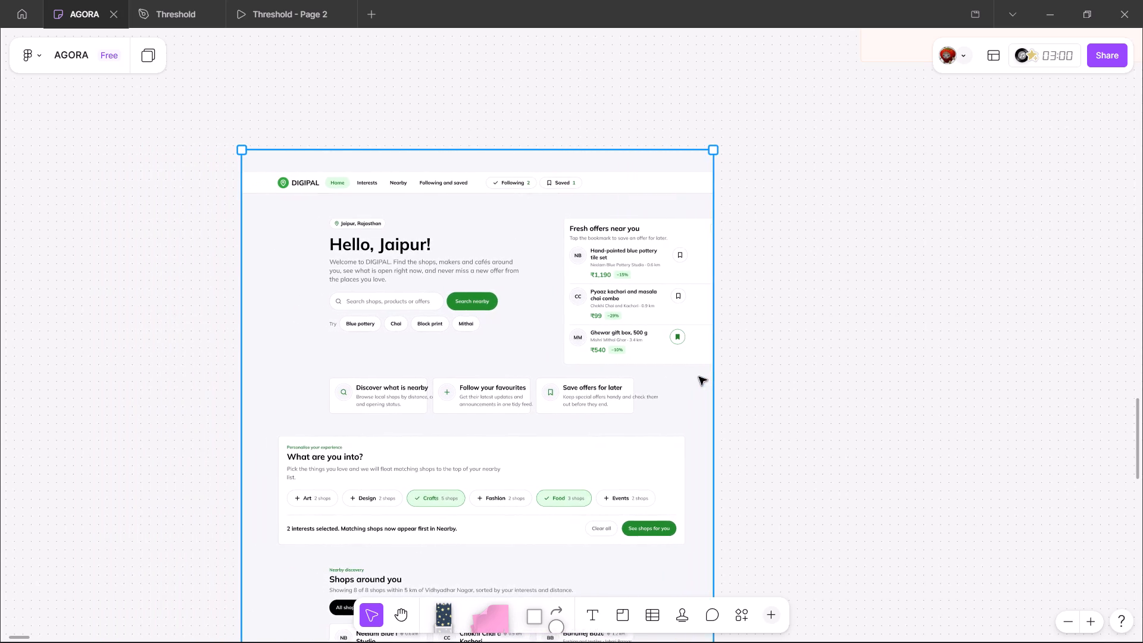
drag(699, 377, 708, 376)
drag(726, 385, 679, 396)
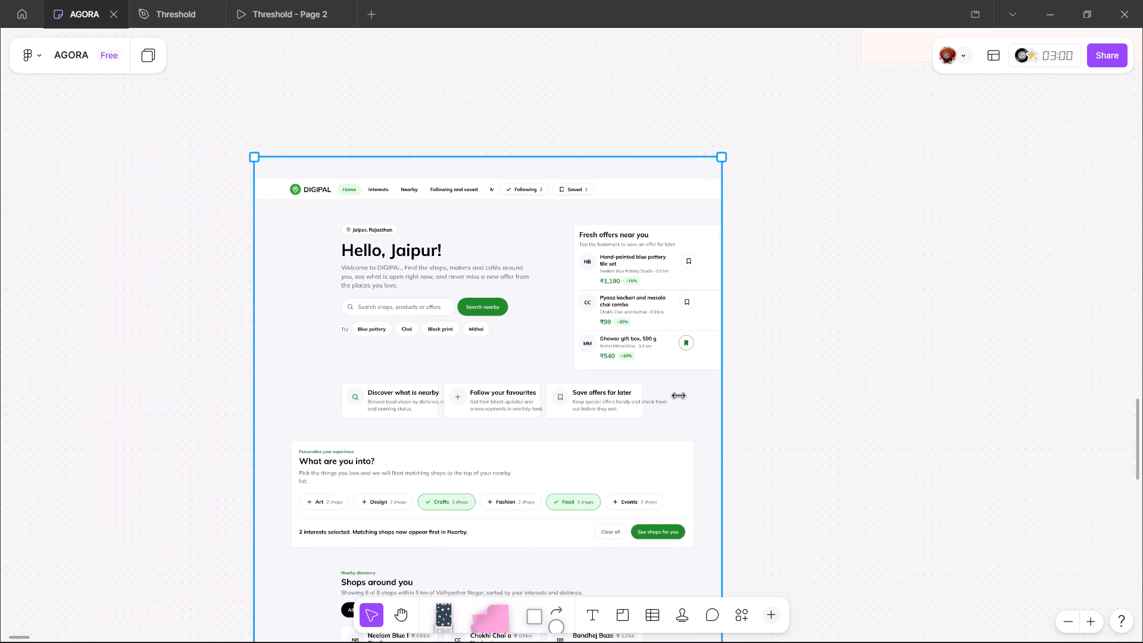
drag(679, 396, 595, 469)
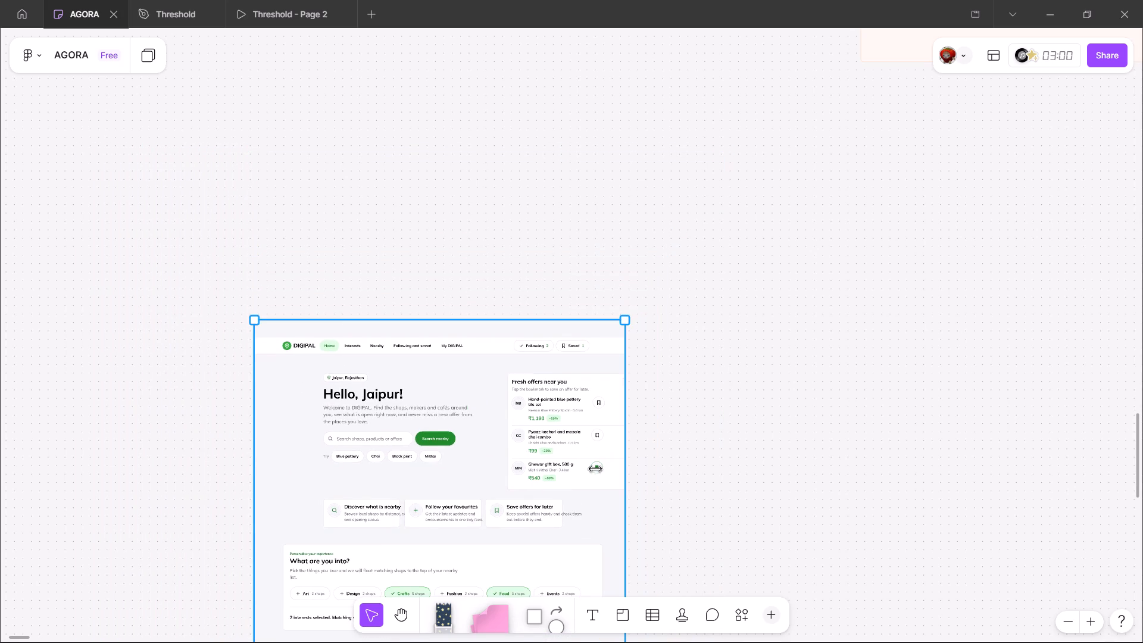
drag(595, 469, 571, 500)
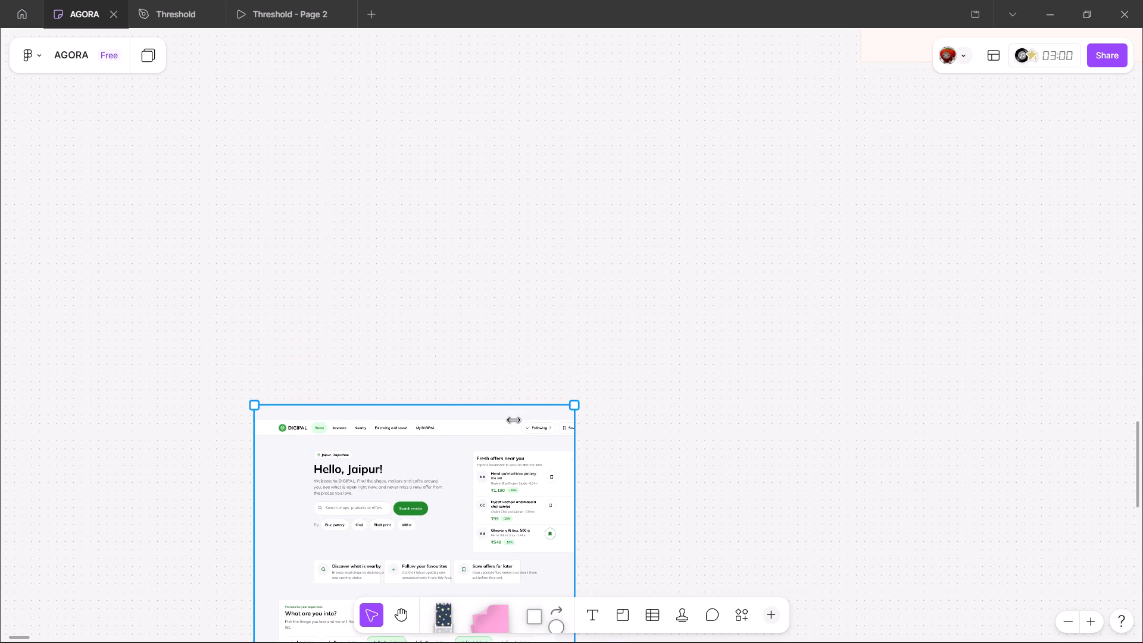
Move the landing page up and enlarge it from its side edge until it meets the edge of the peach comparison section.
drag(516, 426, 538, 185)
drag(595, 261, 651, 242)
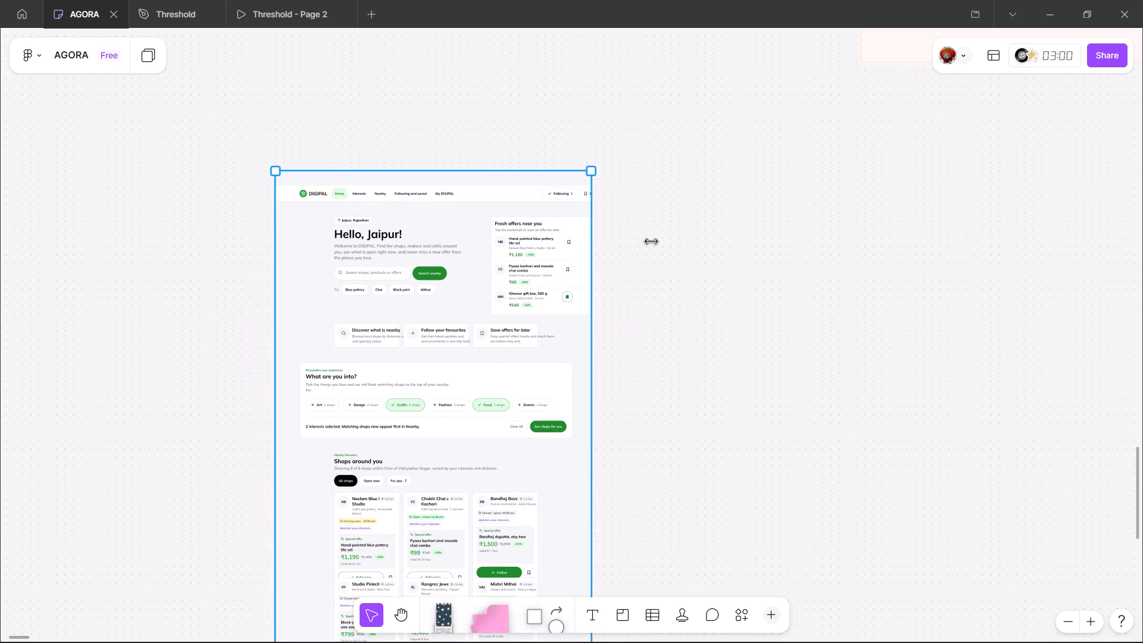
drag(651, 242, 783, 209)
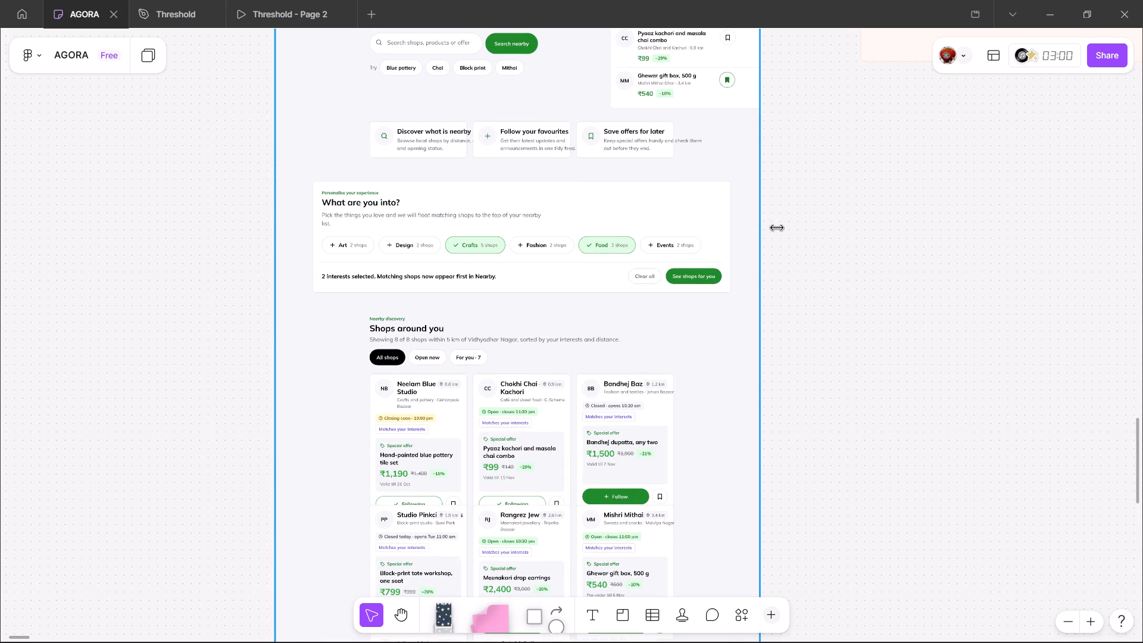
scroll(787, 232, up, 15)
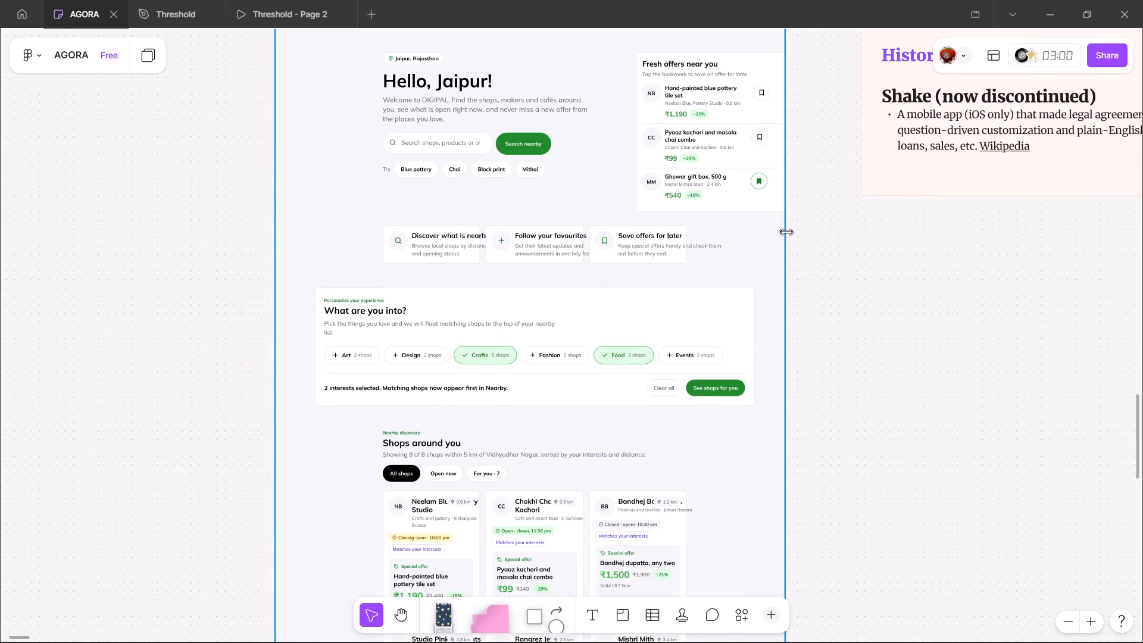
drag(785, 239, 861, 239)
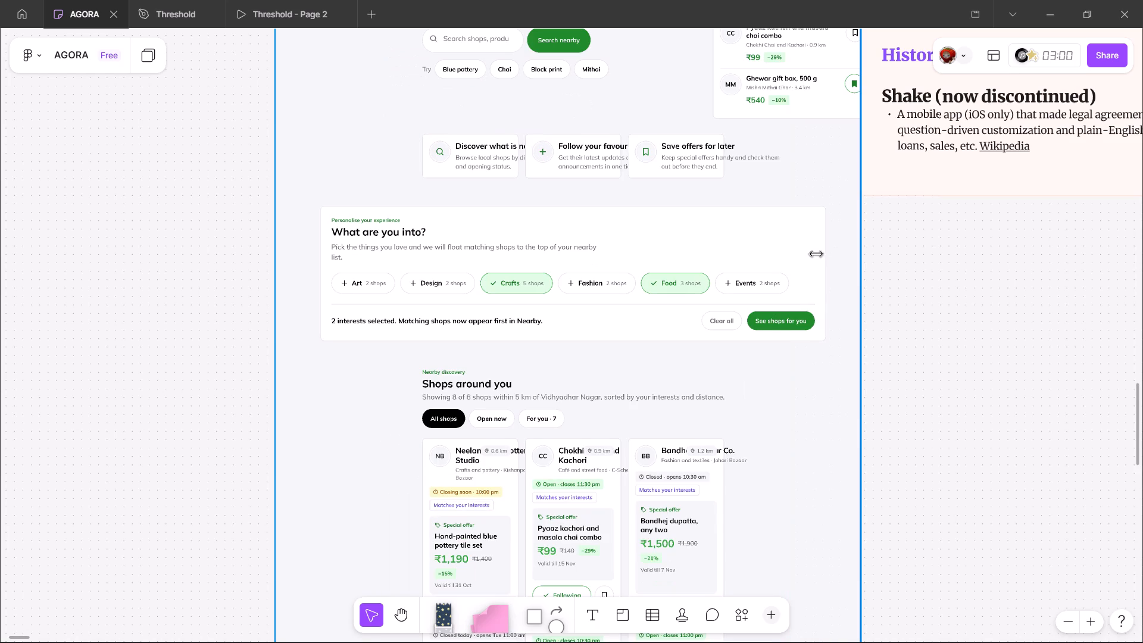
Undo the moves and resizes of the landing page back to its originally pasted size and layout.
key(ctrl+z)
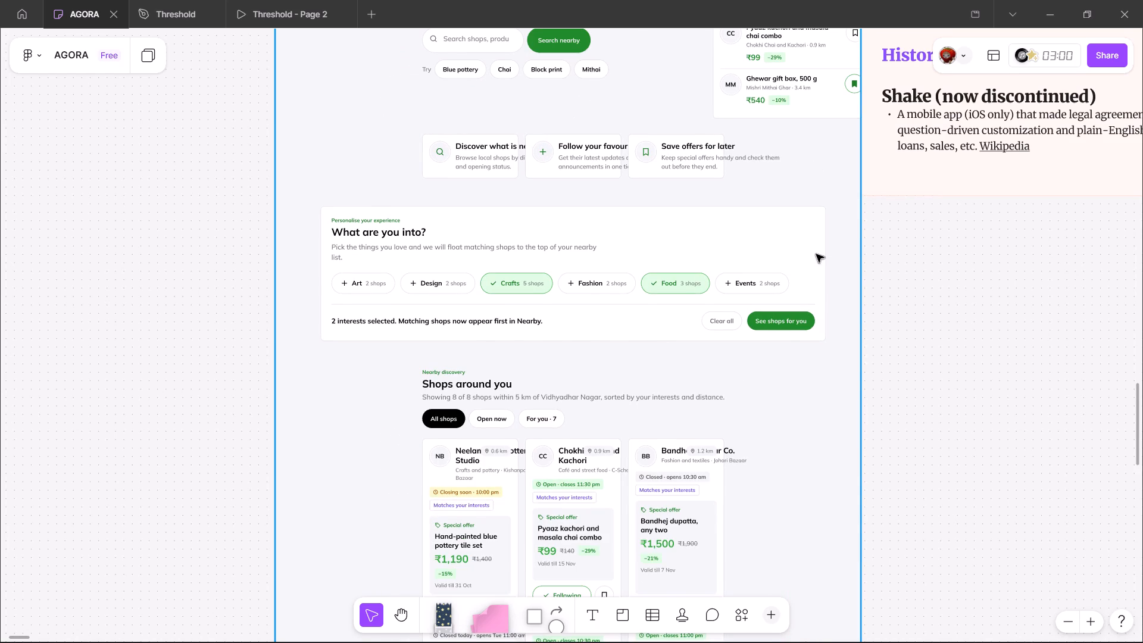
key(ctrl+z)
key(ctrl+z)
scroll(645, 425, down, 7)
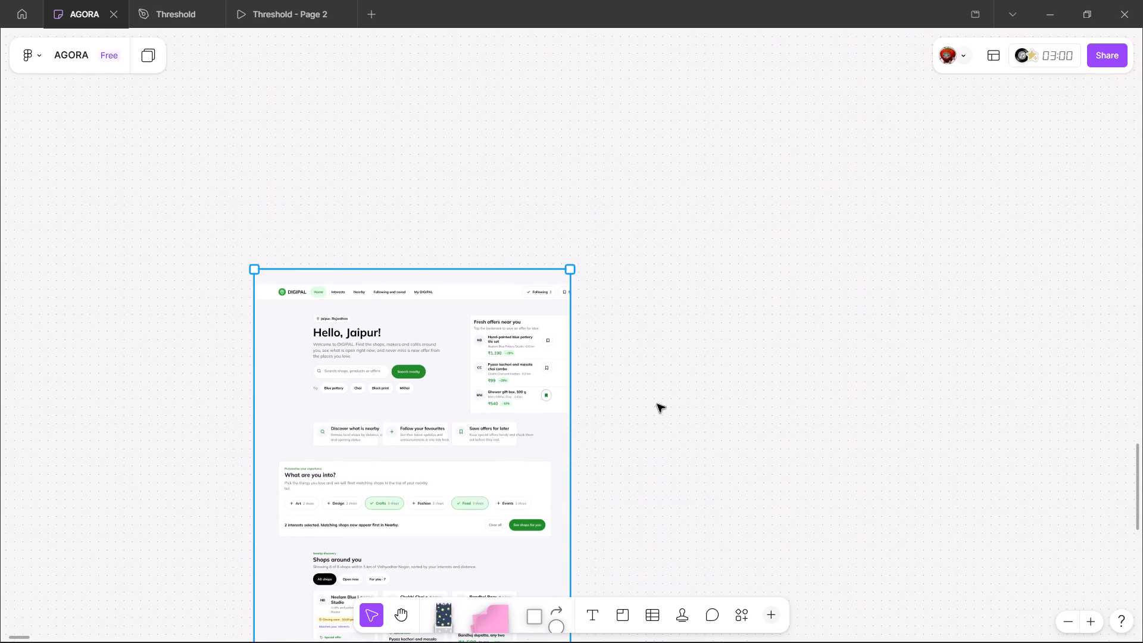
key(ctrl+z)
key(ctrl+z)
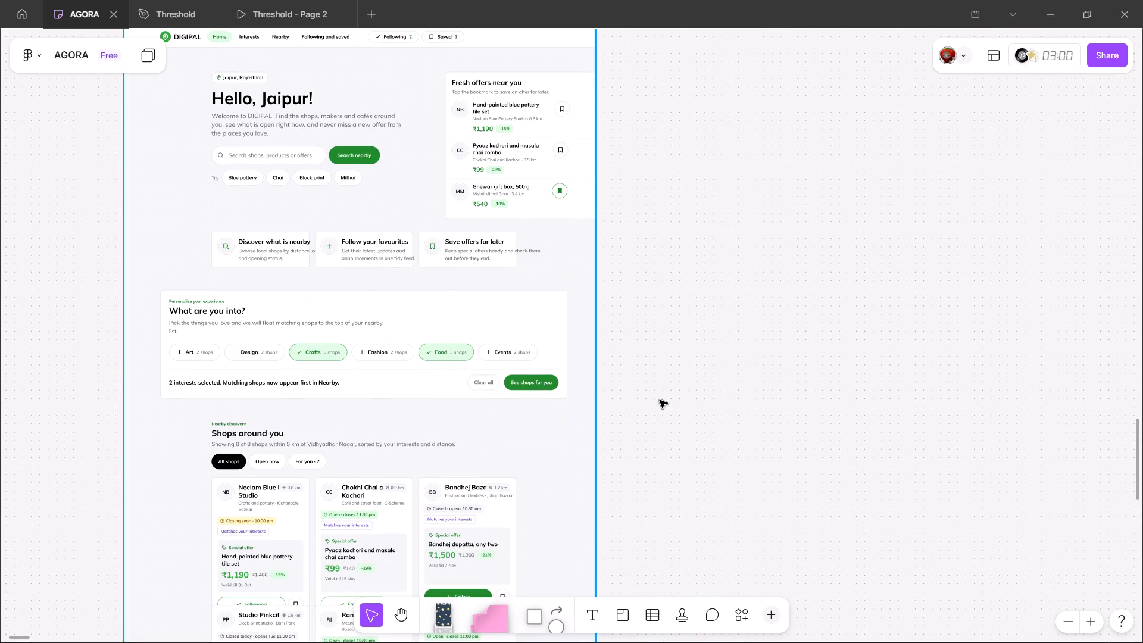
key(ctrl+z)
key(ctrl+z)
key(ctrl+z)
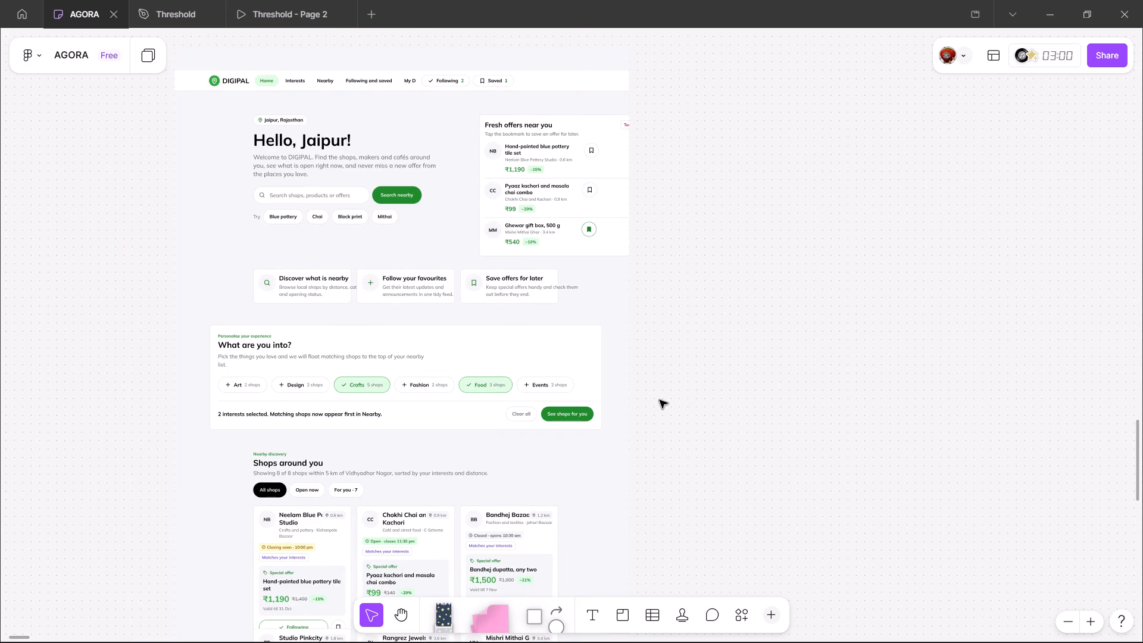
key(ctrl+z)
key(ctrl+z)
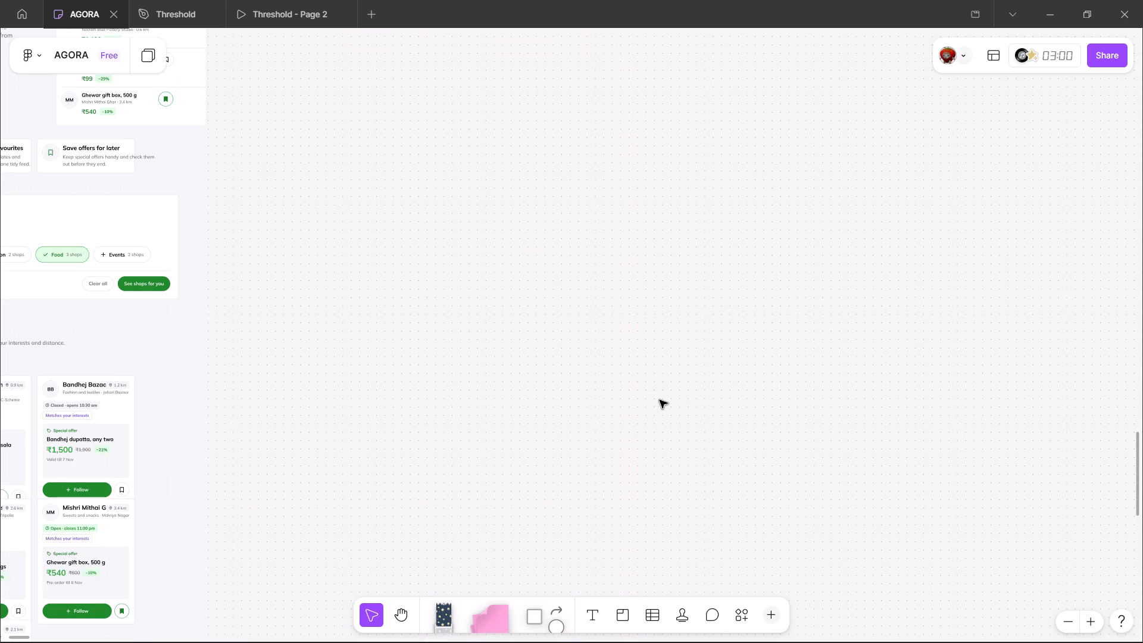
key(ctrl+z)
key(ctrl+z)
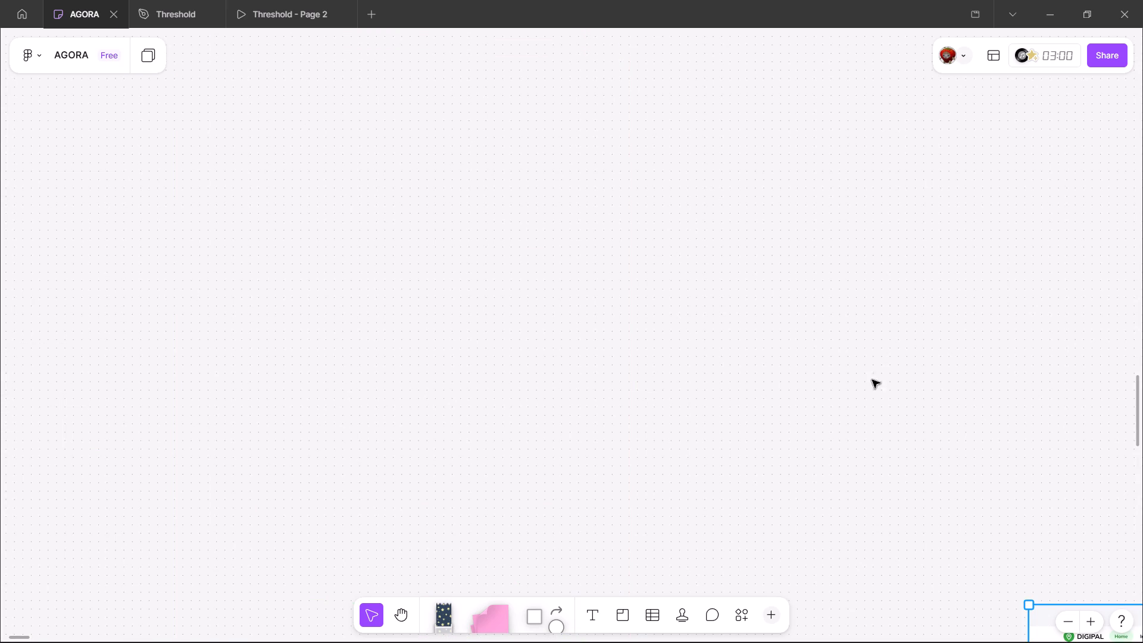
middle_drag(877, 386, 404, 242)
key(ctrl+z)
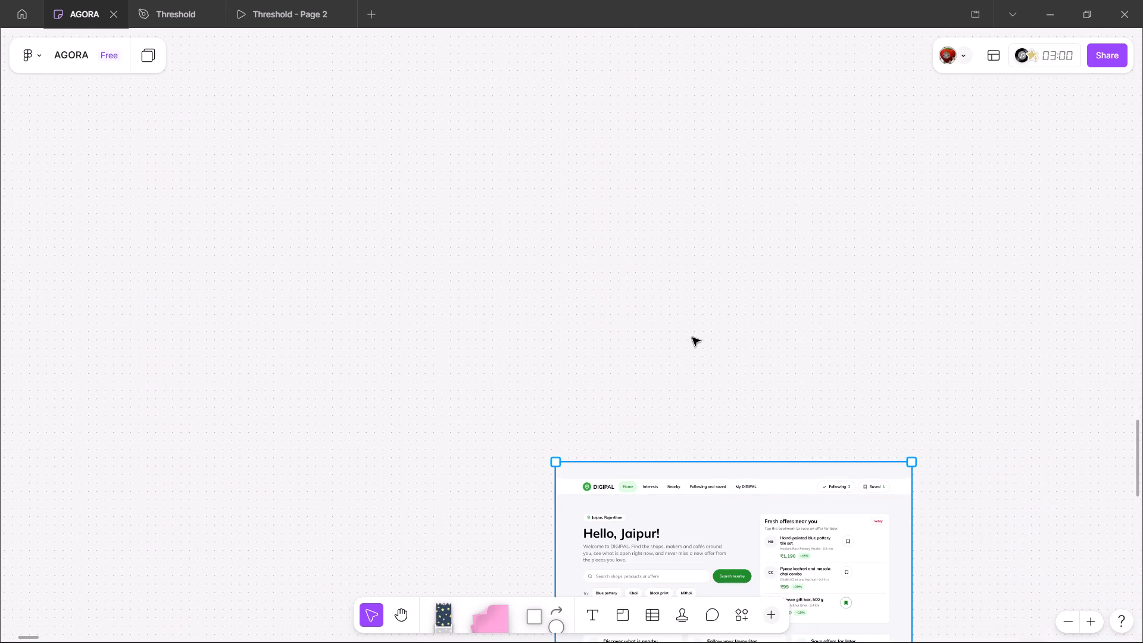
Move the DIGIPAL landing page into the empty board area below the peach comparison section, just beyond its left edge, and deselect it.
drag(829, 504, 632, 260)
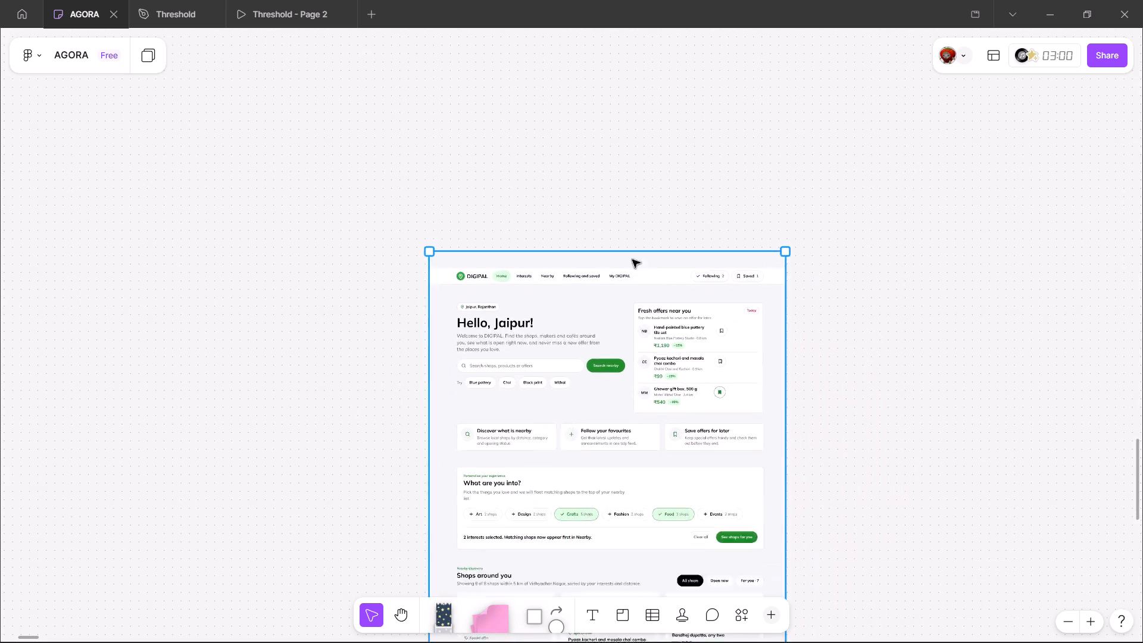
drag(632, 260, 450, 205)
middle_drag(732, 241, 844, 464)
drag(583, 479, 380, 266)
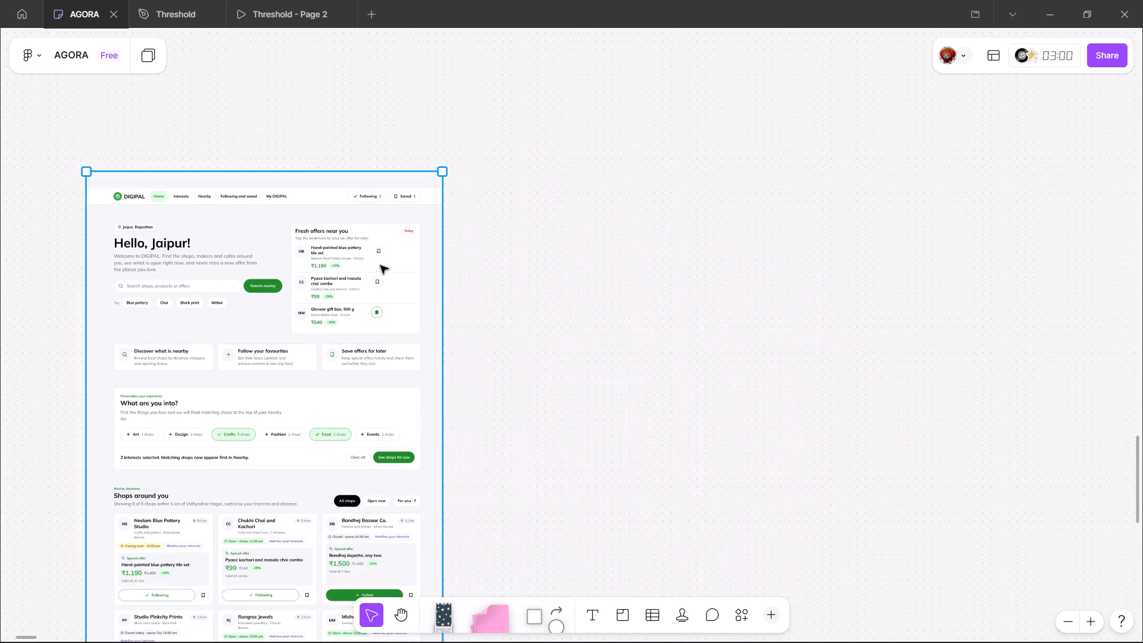
key(ctrl+minus)
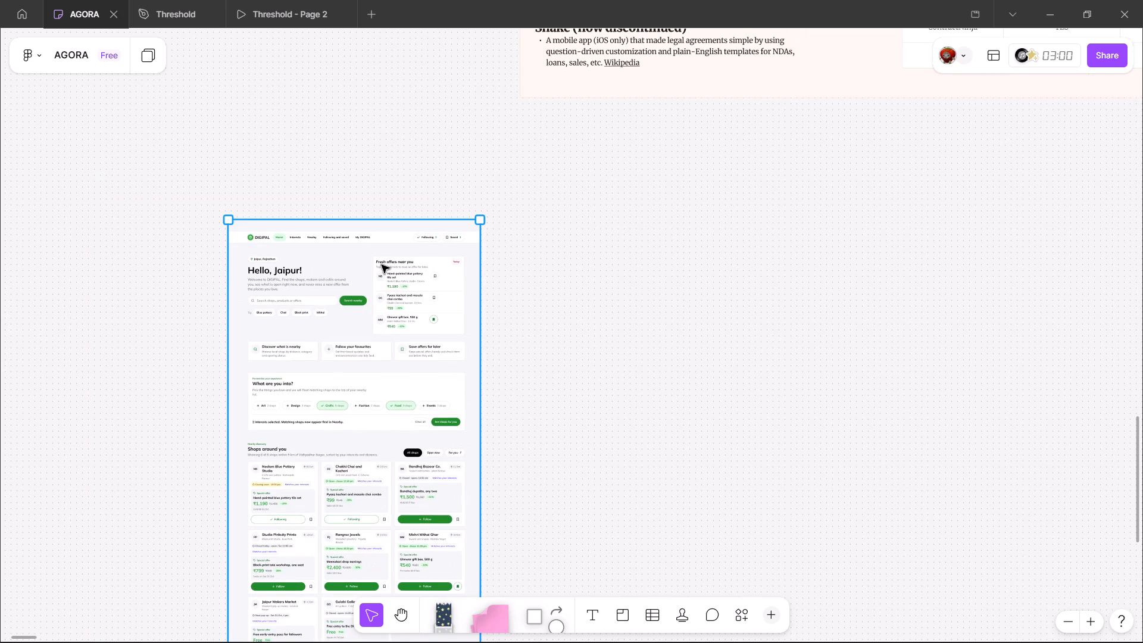
key(ctrl+minus)
key(ctrl+minus)
drag(376, 370, 282, 342)
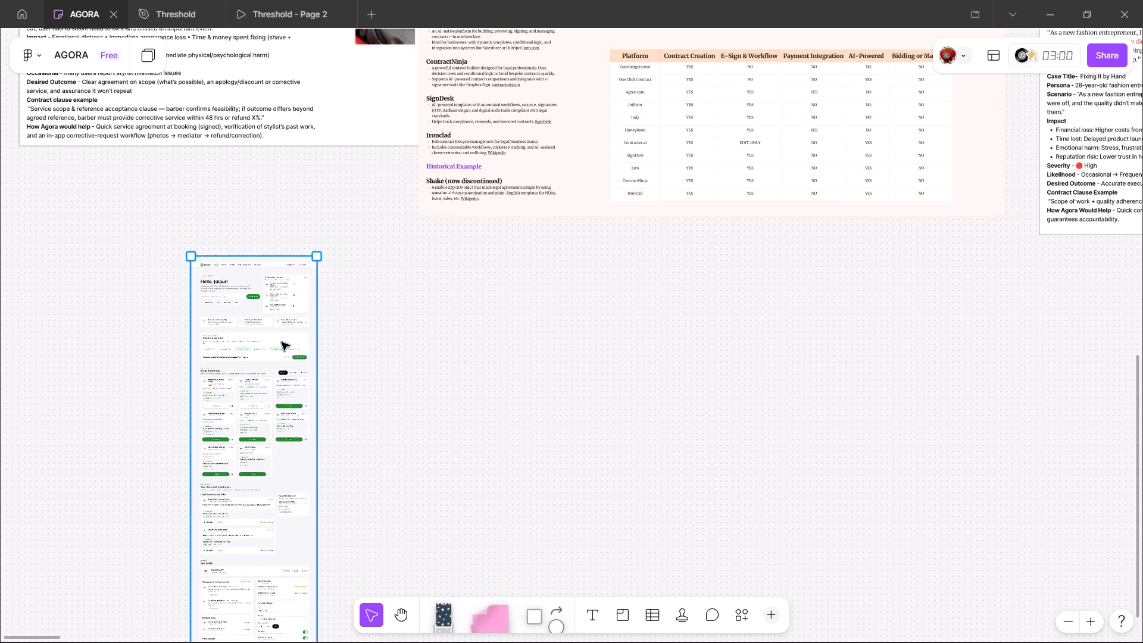
drag(282, 342, 279, 341)
click(416, 340)
Examine the repositioned landing page up close around the What are you into? and Shops around you sections.
key(ctrl+plus)
key(ctrl+plus)
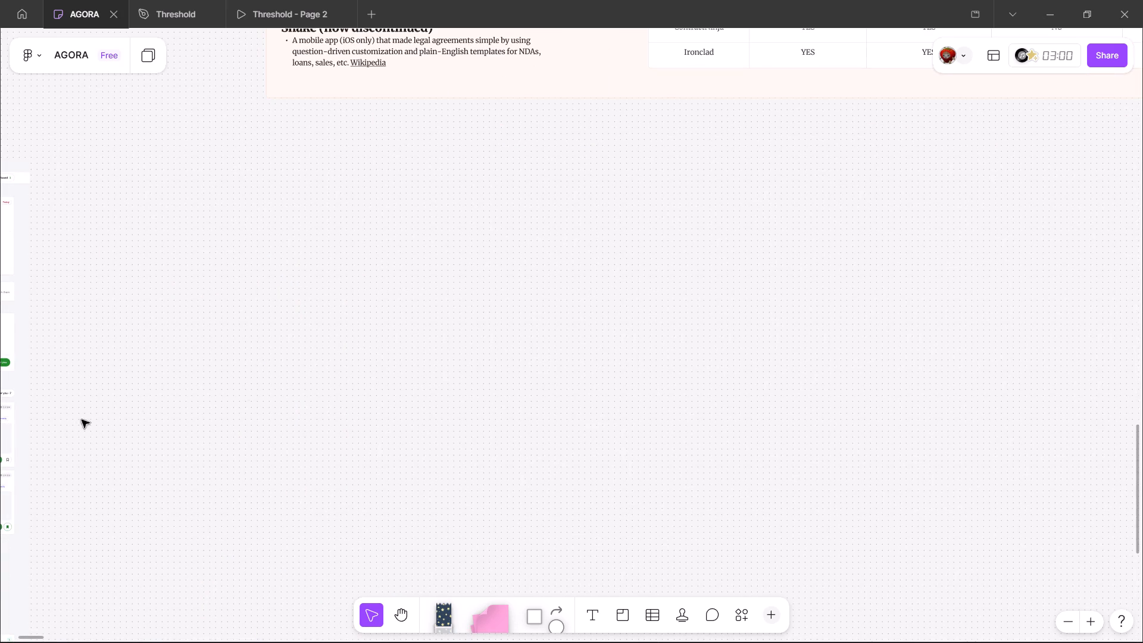
middle_drag(77, 422, 601, 387)
key(ctrl+plus)
key(ctrl+plus)
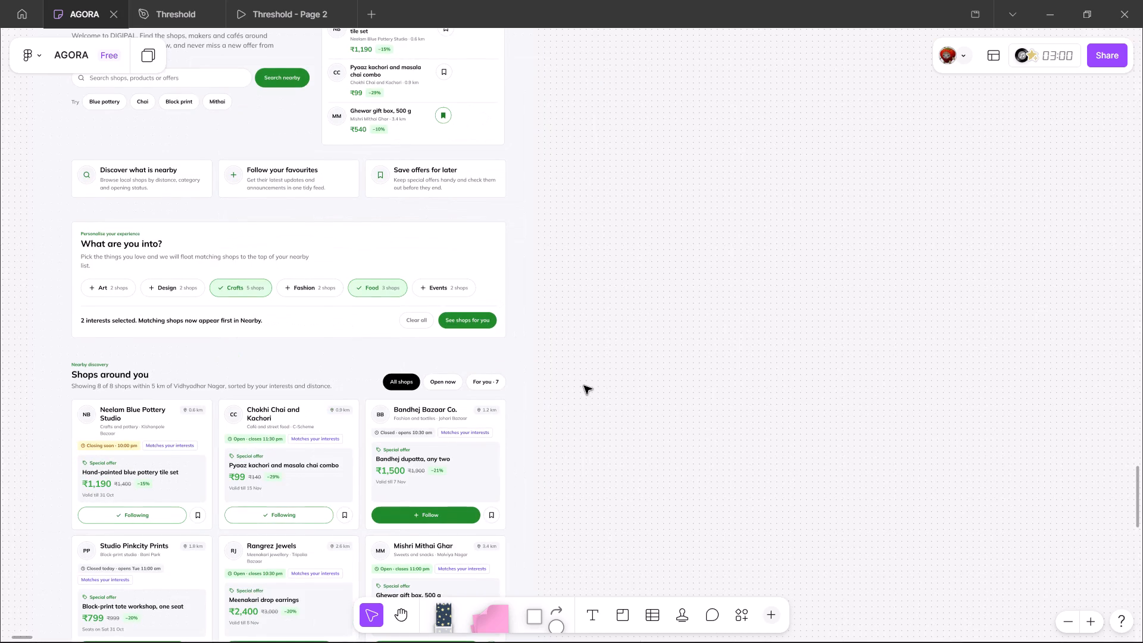
Move the DIGIPAL landing page away from the peach comparison section into the empty board area below the Use Case 5 card, and deselect it.
key(ctrl+minus)
key(ctrl+minus)
key(ctrl+minus)
key(ctrl+minus)
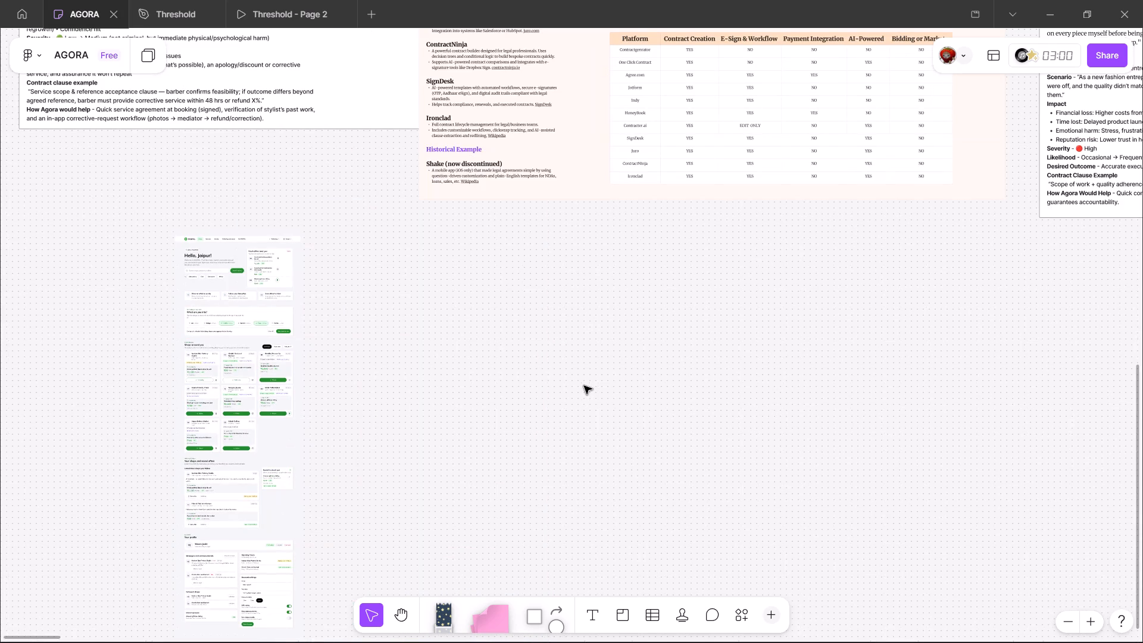
key(ctrl+minus)
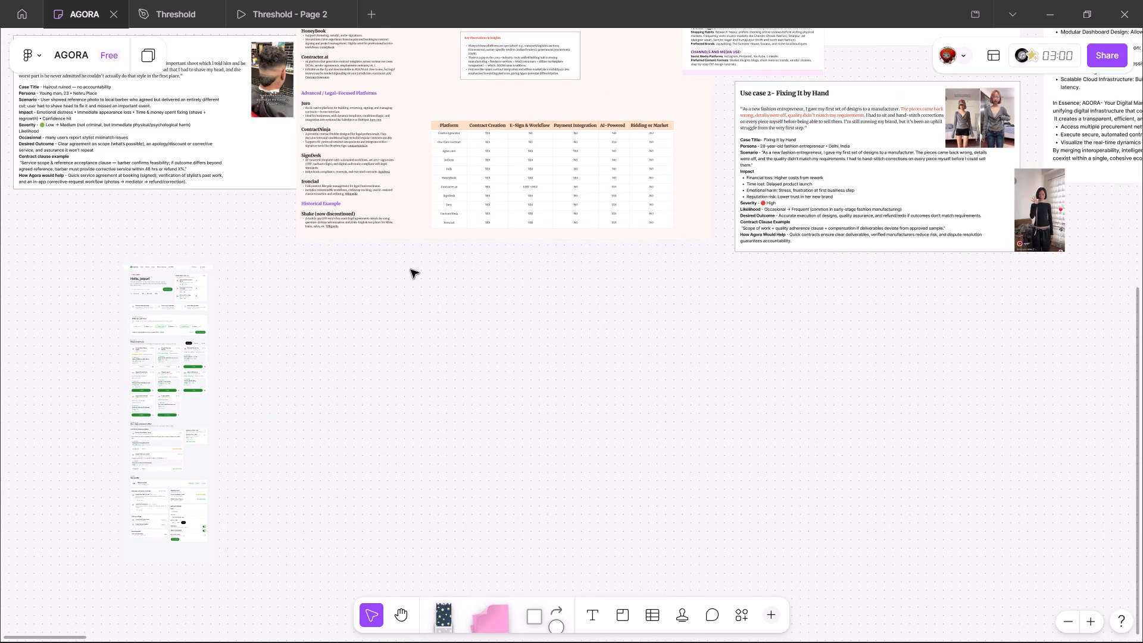
middle_drag(302, 292, 380, 367)
drag(175, 435, 127, 436)
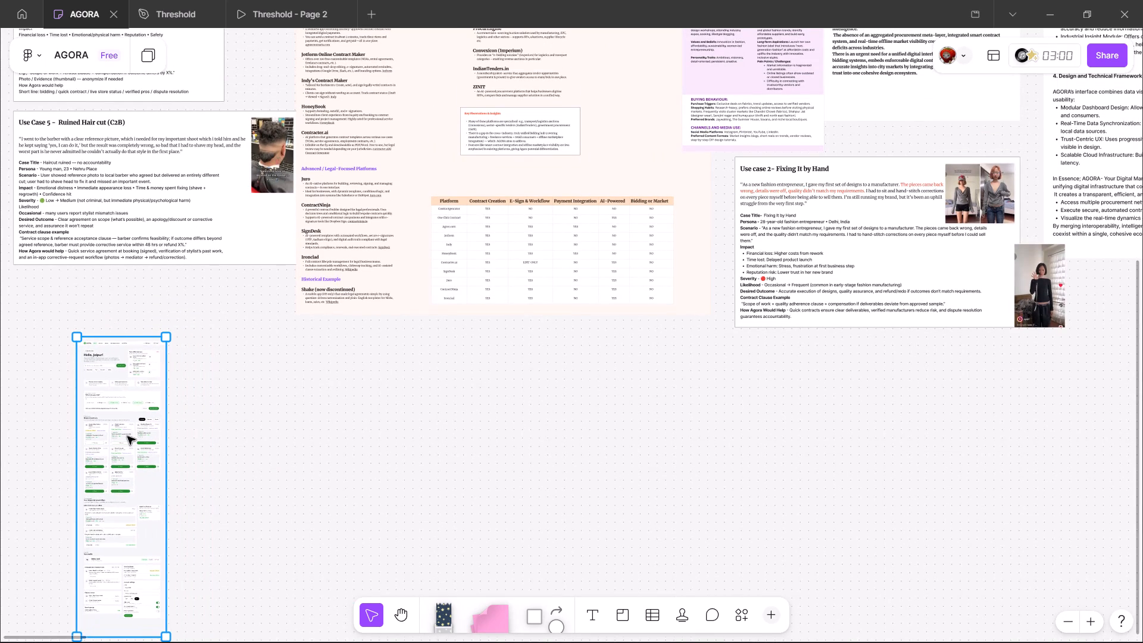
drag(127, 436, 127, 480)
click(303, 377)
Examine the board's Existing Market Research Insights, Buyers Persona, The Problem and AGORA sections.
middle_drag(260, 142, 302, 335)
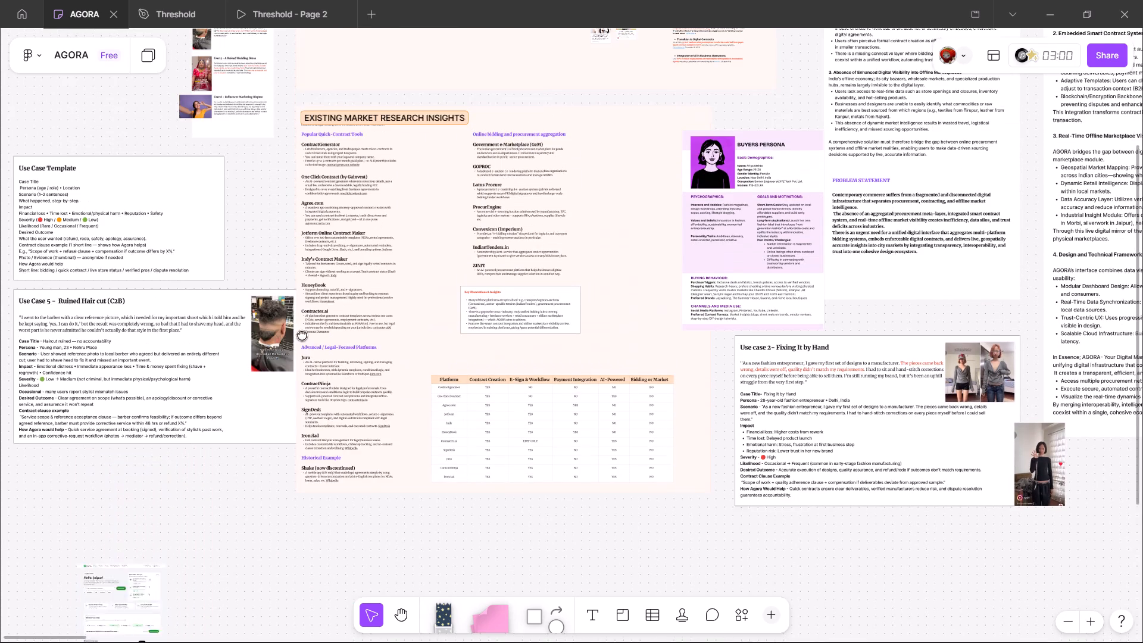
middle_drag(302, 335, 314, 365)
scroll(394, 221, up, 1)
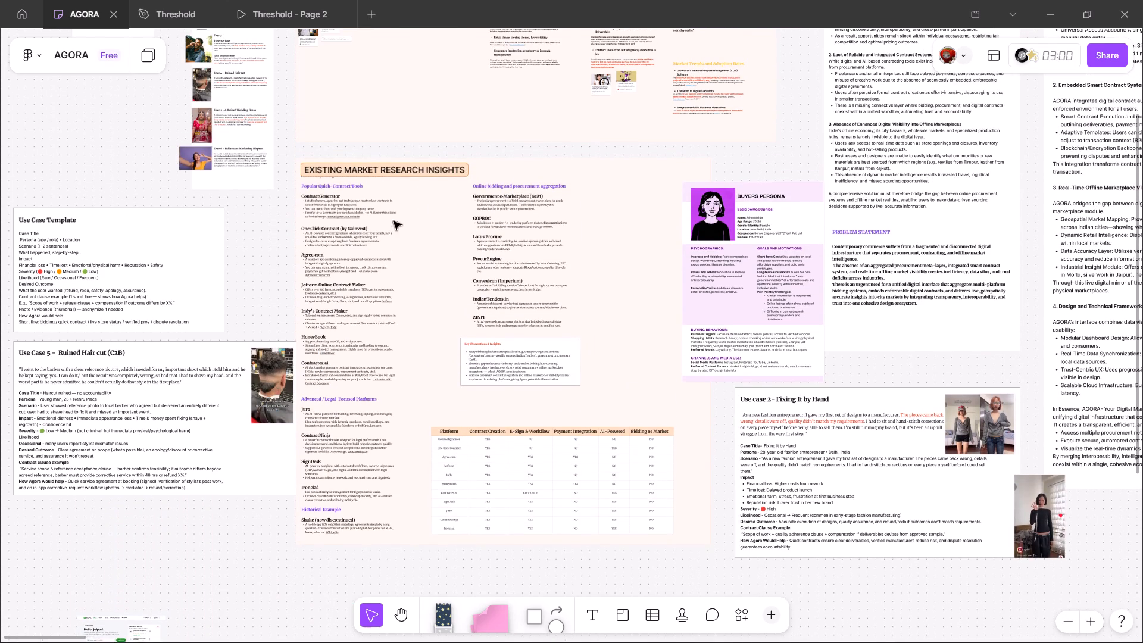
scroll(394, 221, up, 3)
middle_drag(956, 384, 726, 466)
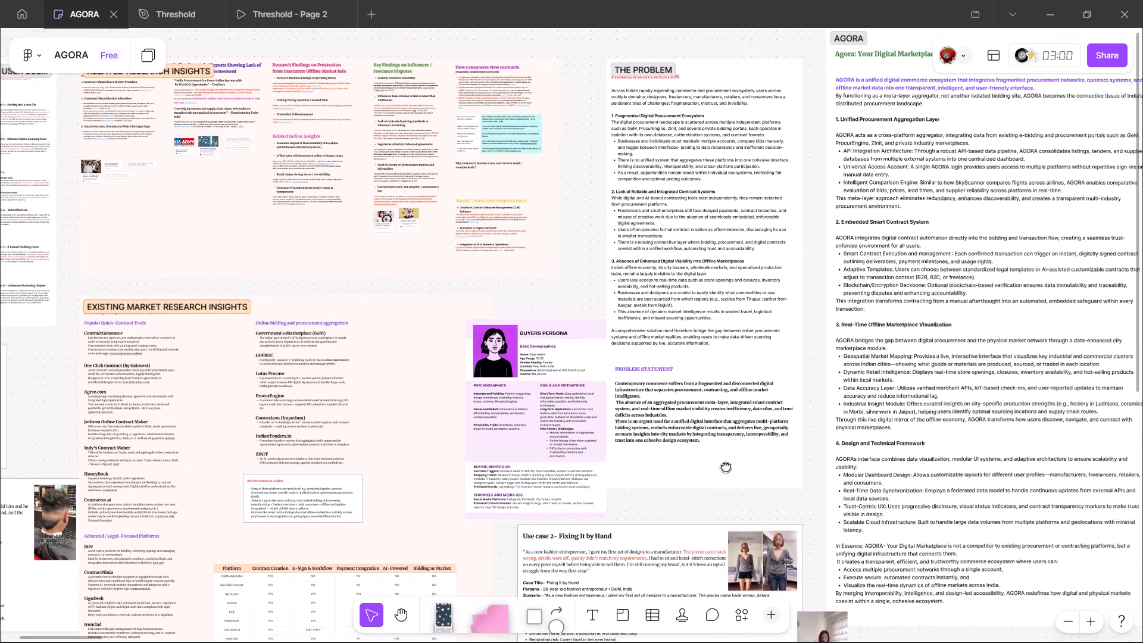
middle_drag(726, 466, 704, 511)
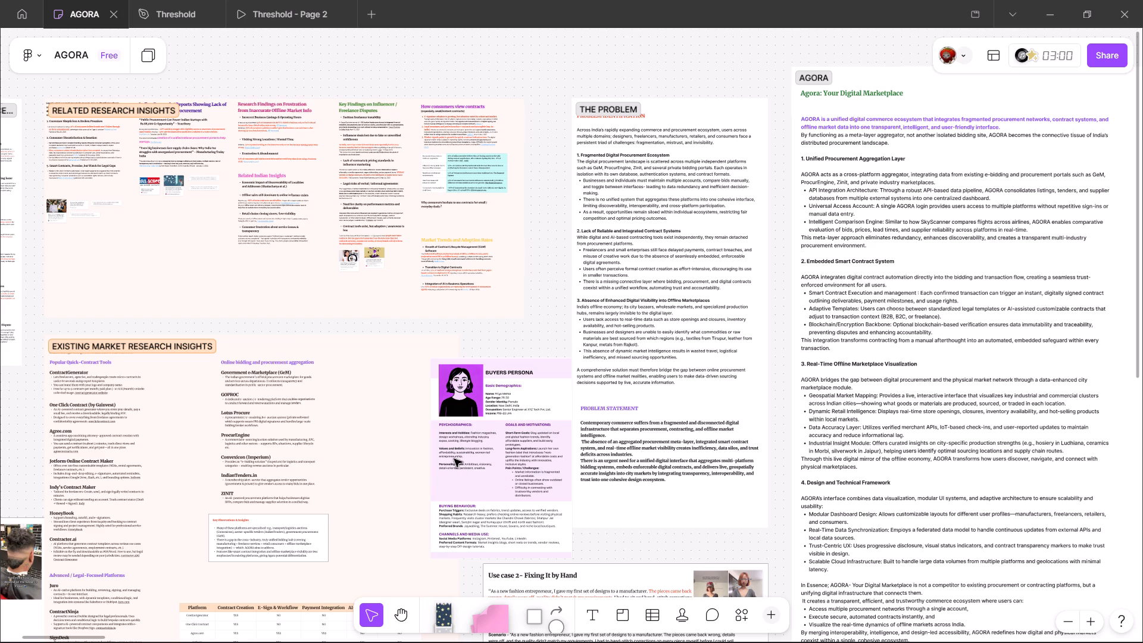
middle_drag(361, 447, 429, 368)
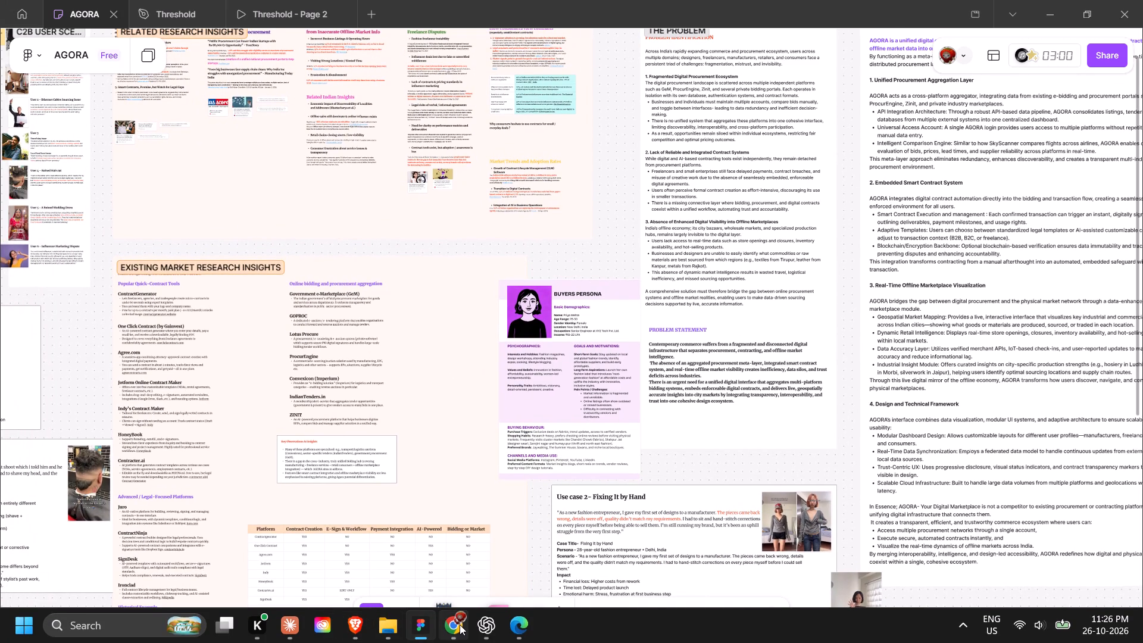
Switch to the Chrome browser window.
click(460, 625)
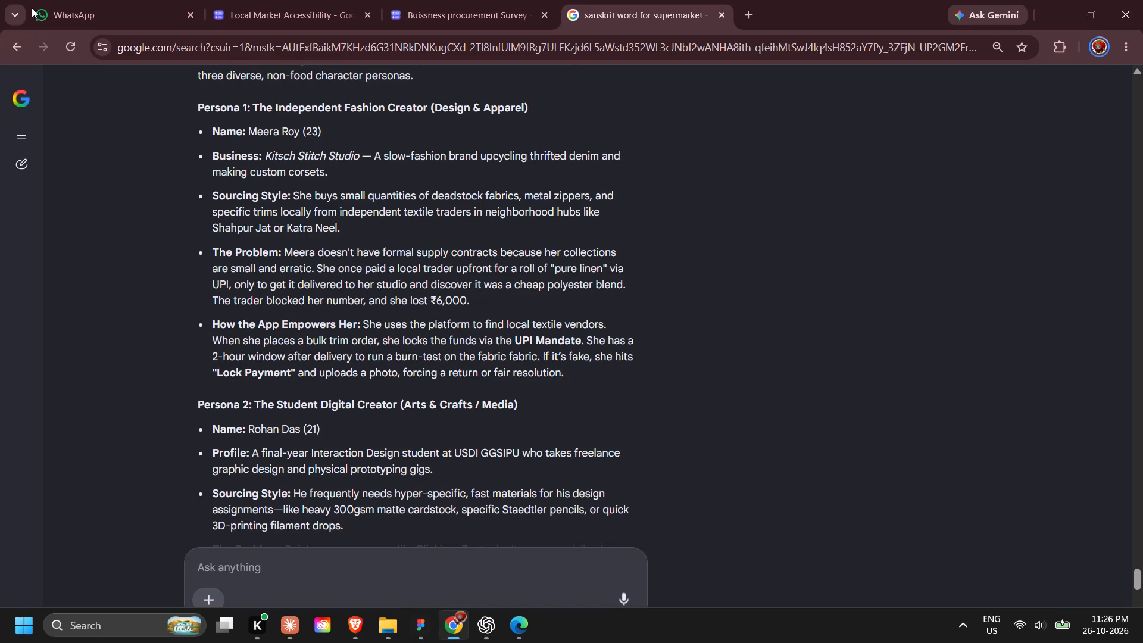